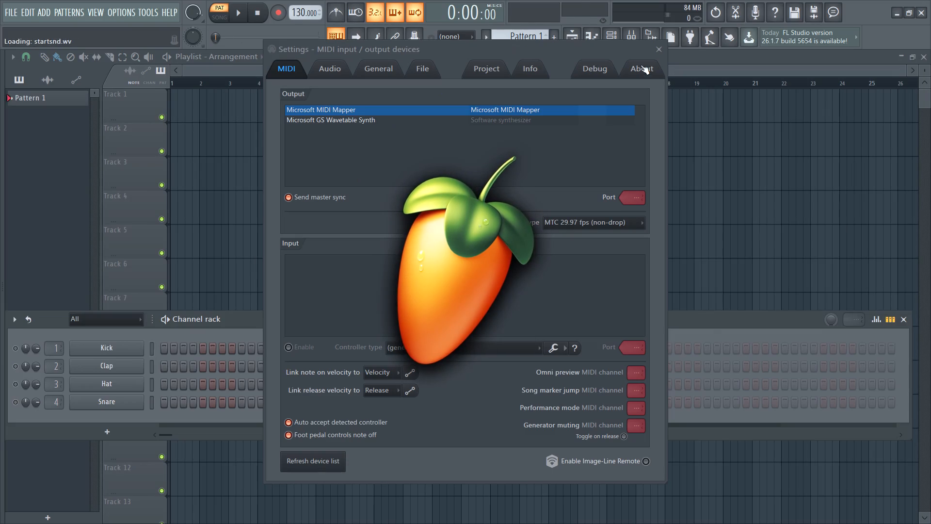
Close the settings window, open the recent project VUTA WAAA.flp and play it back.
left_click(659, 49)
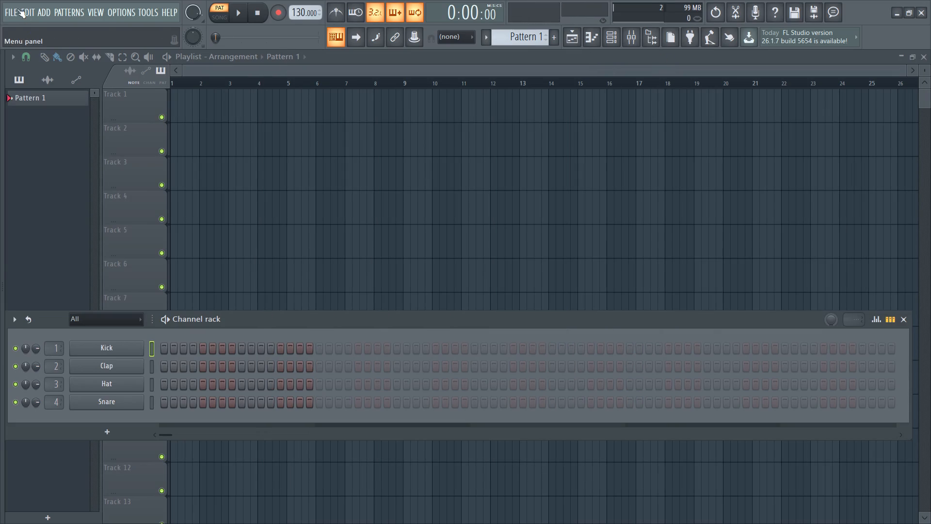
left_click(7, 13)
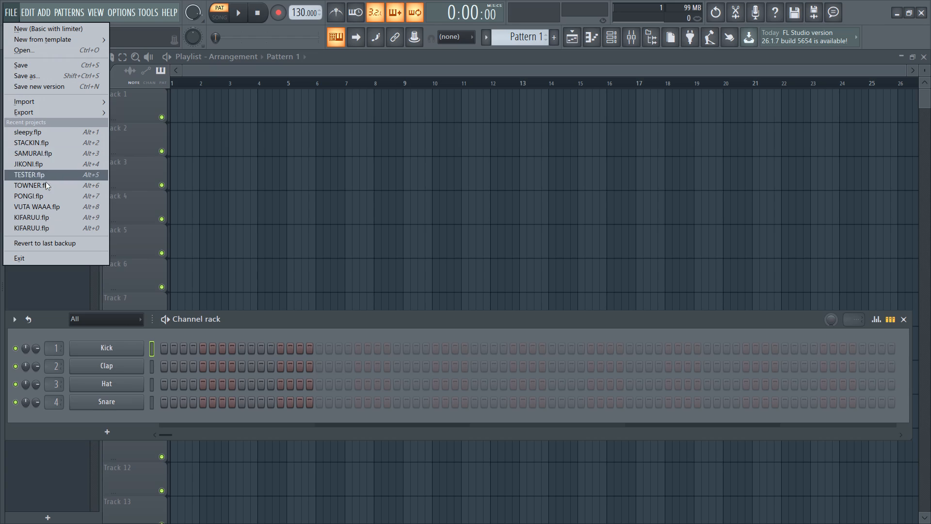
left_click(57, 210)
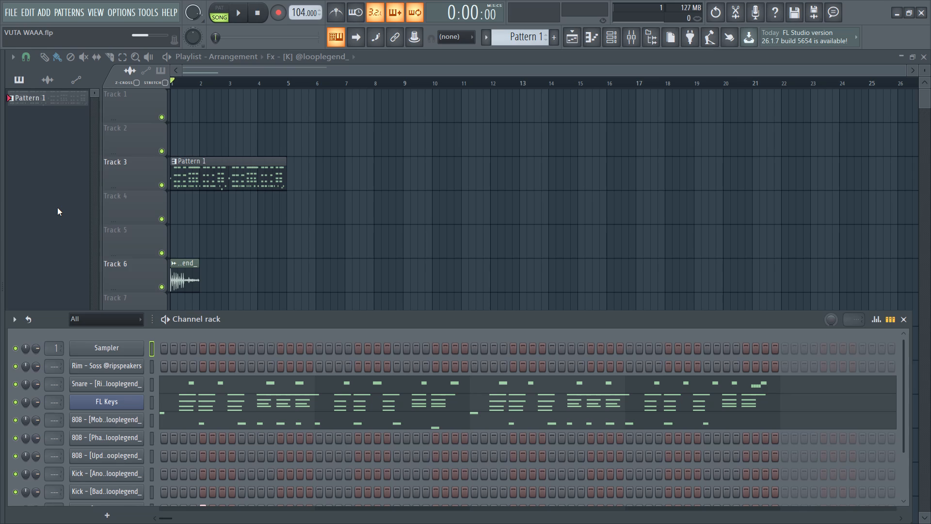
key("space")
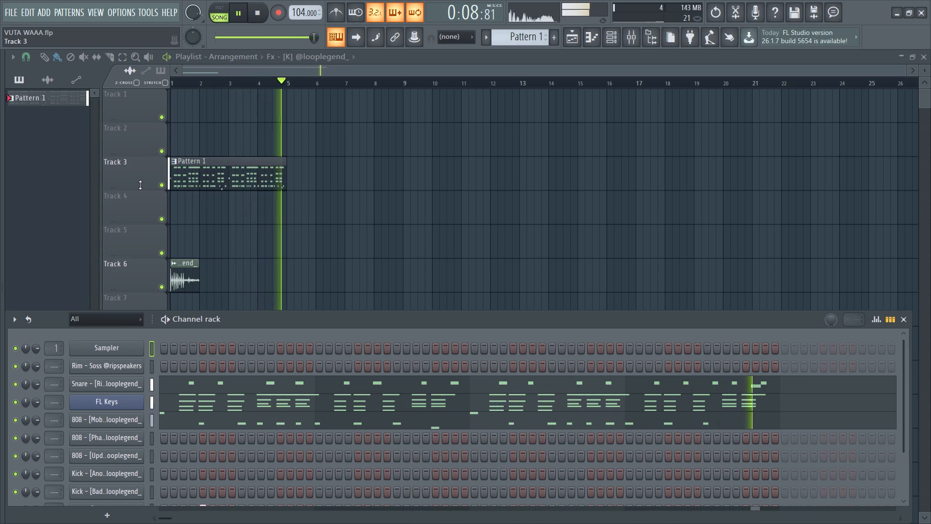
Open the recent project TOWNER.flp to listen to it.
left_click(4, 9)
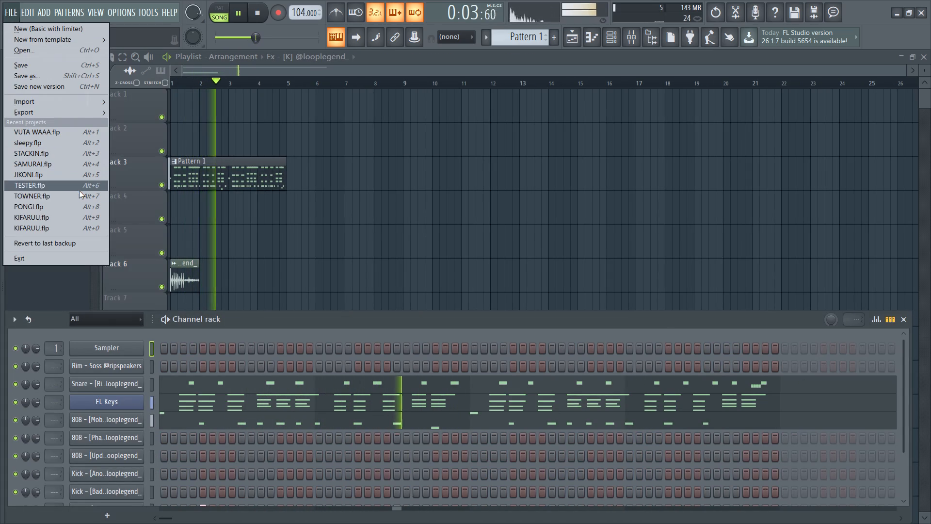
left_click(80, 193)
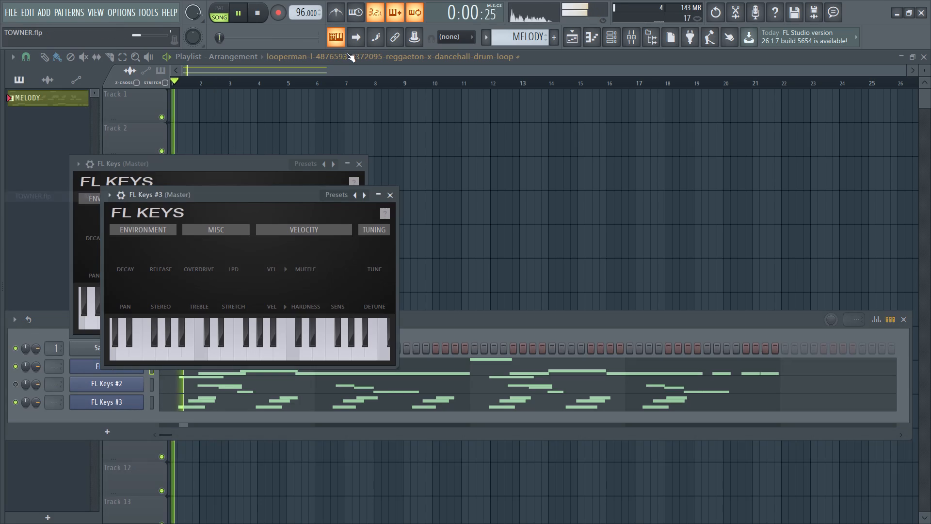
Open the recent project SAMURAI.flp and bring its playlist to the front to review the arrangement during playback.
left_click(13, 16)
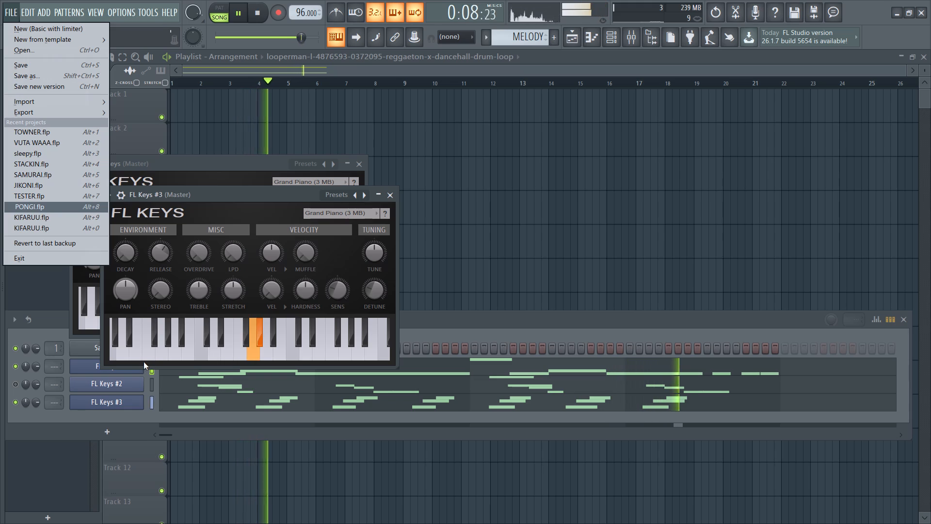
left_click(54, 172)
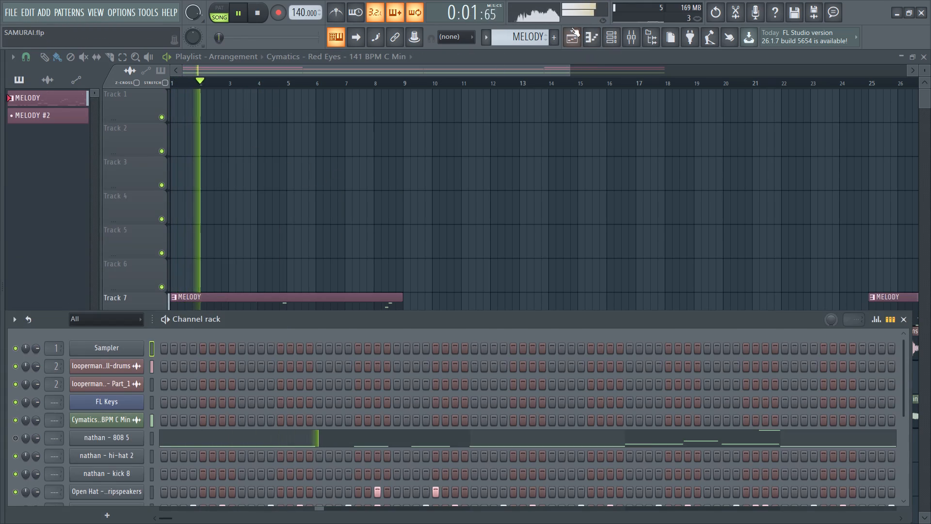
left_click(571, 29)
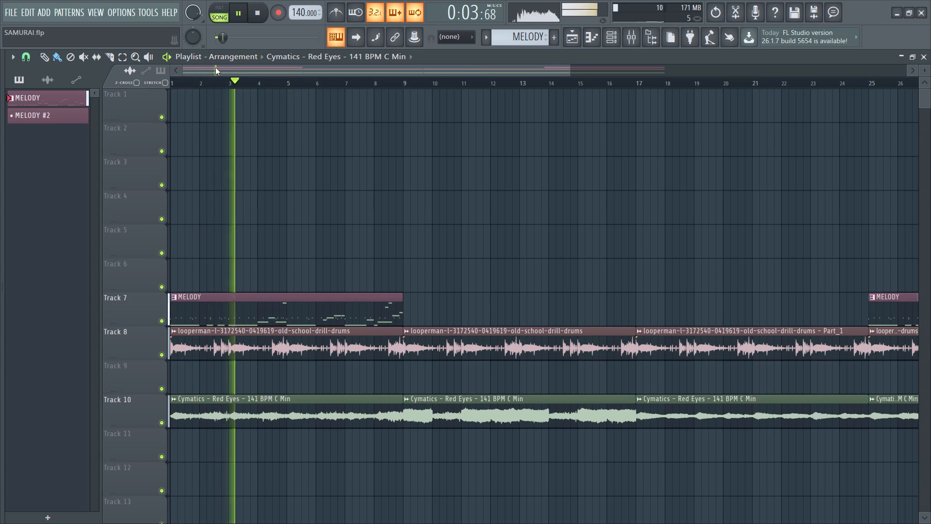
left_click_drag(215, 69, 221, 69)
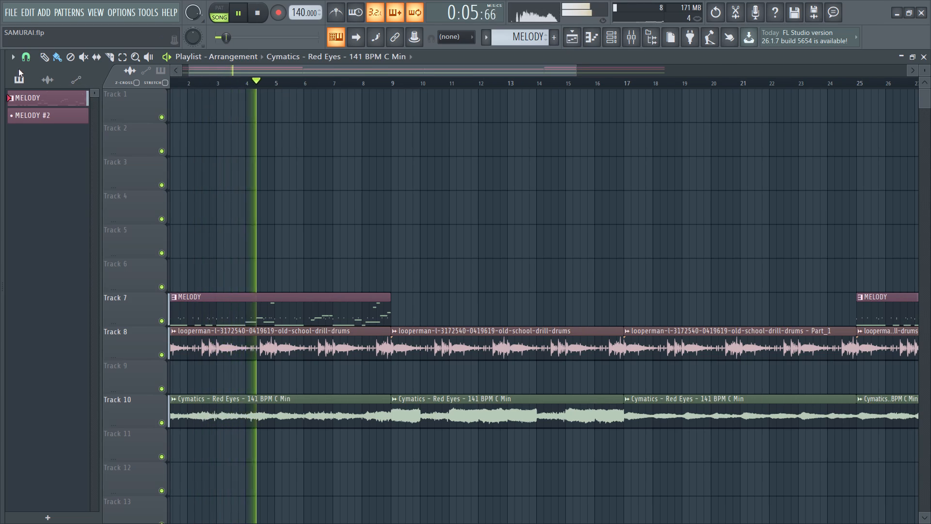
Open the recent project PONGI.flp.
left_click(12, 14)
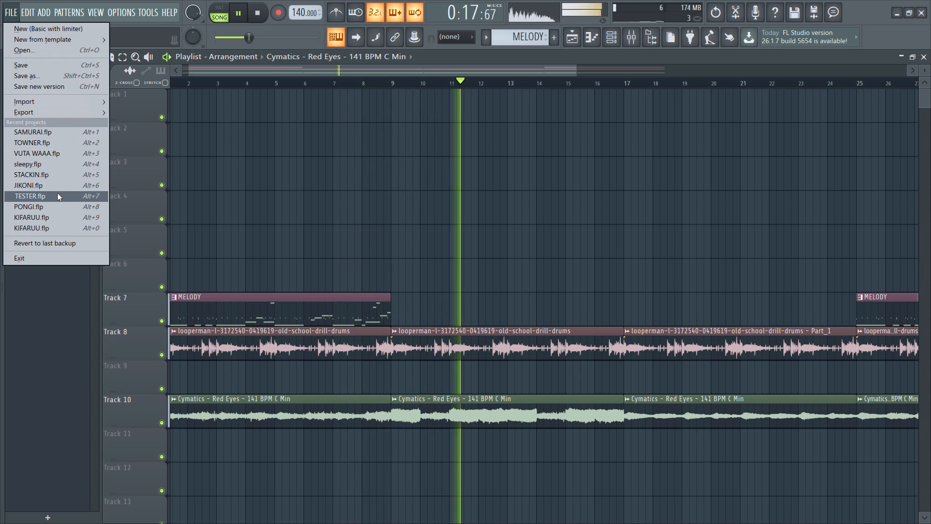
left_click(73, 206)
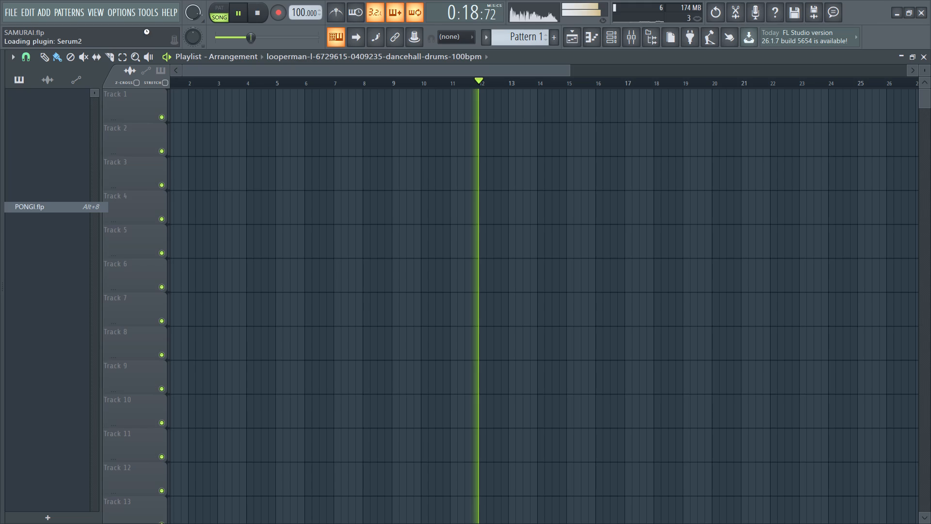
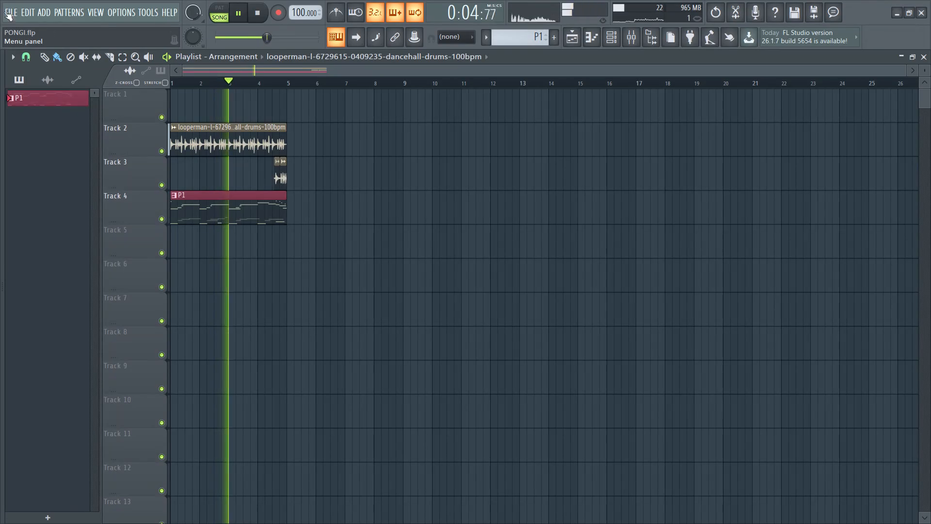
Open the recent project VUTA WAAA.flp and play the song from the start.
left_click(11, 14)
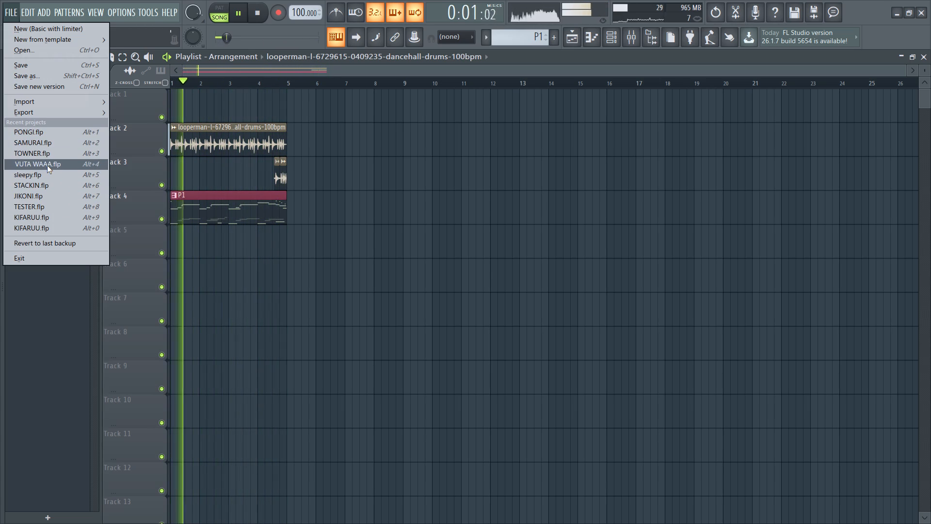
left_click(48, 161)
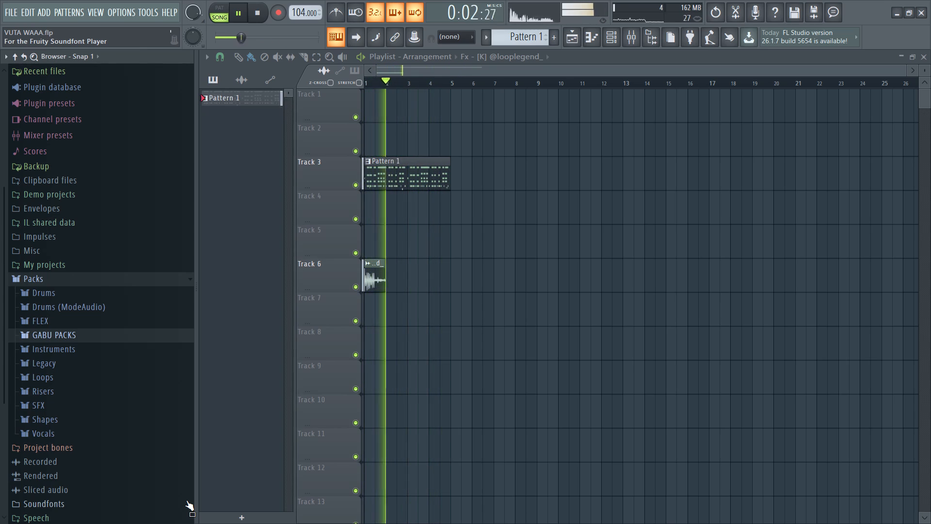
key("space")
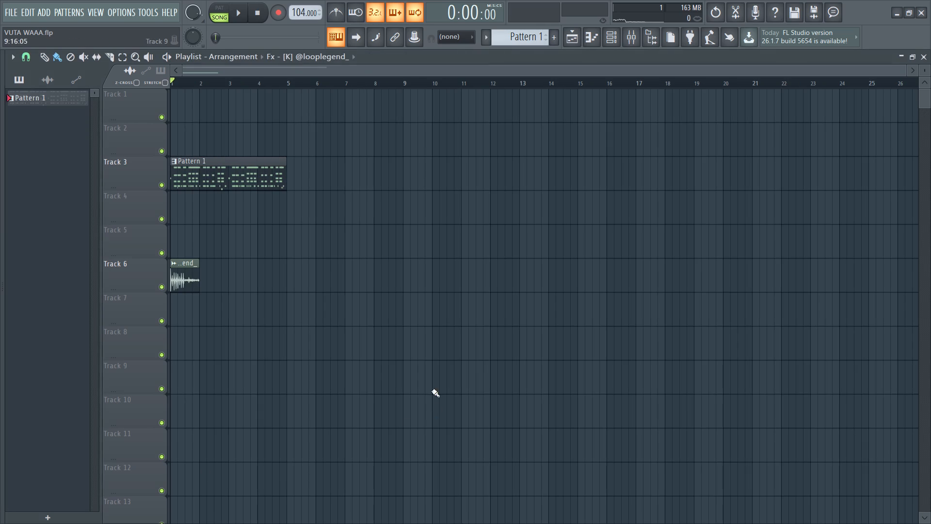
key("space")
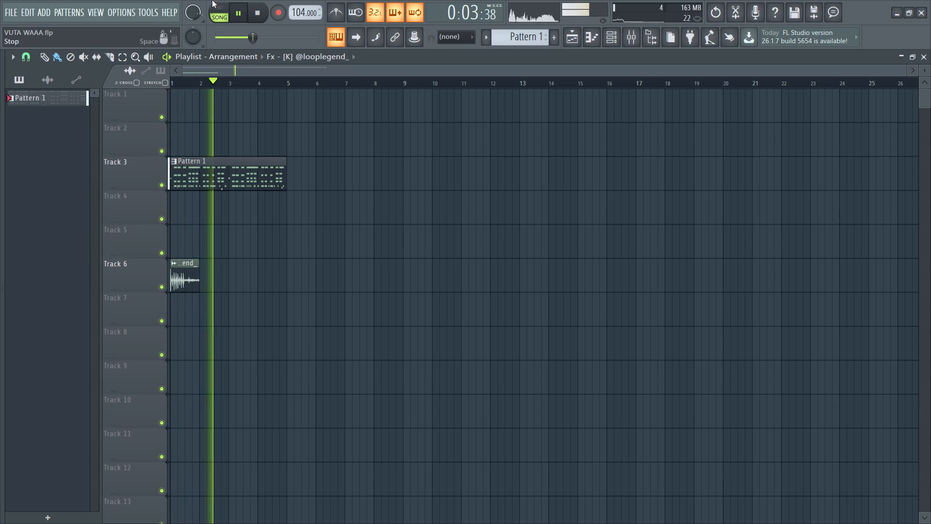
Raise the main volume while the song plays.
scroll(195, 16, "up", 5)
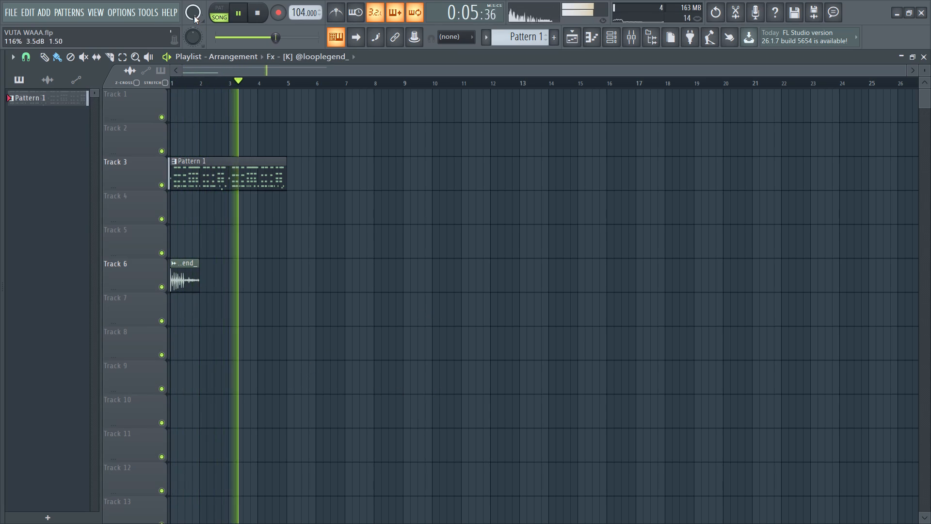
scroll(194, 16, "up", 5)
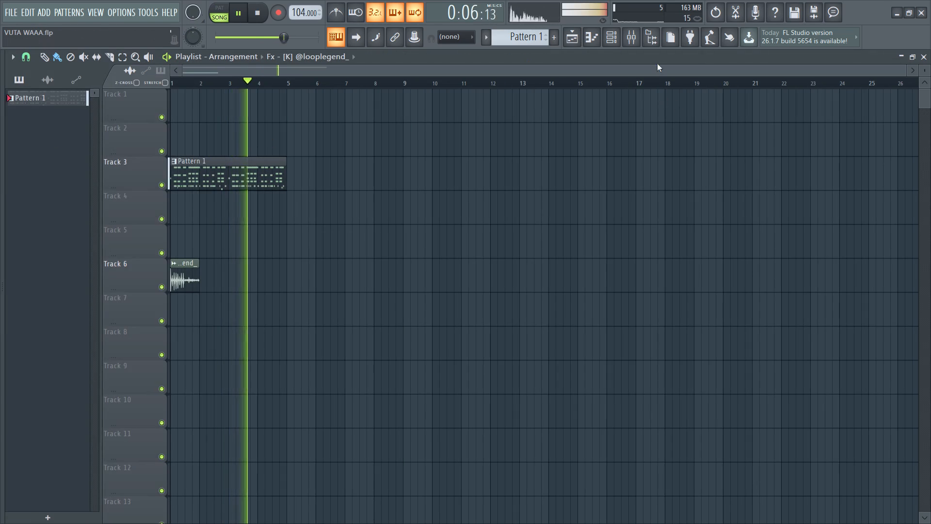
Bring up and reposition the channel rack to examine Pattern 1's channels and the channel options during playback, and stop playback.
left_click(611, 38)
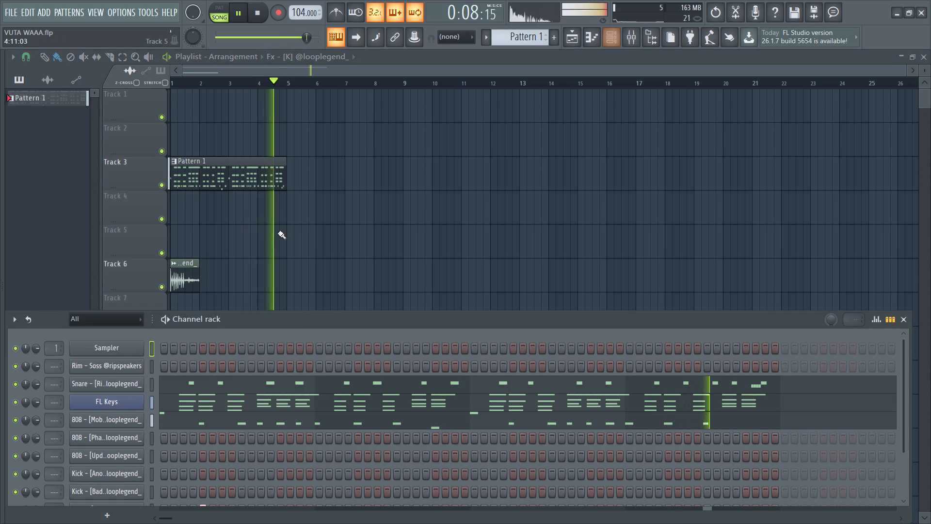
left_click_drag(309, 321, 315, 227)
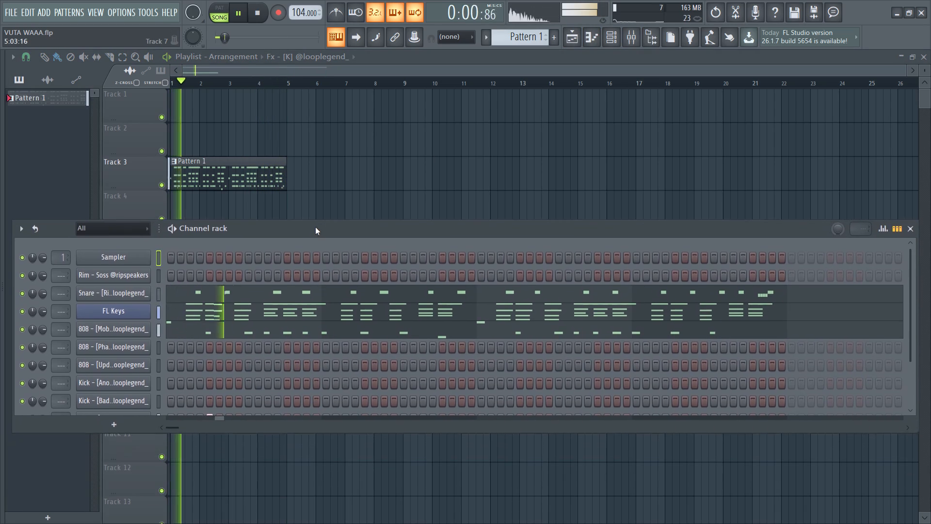
left_click_drag(315, 227, 307, 206)
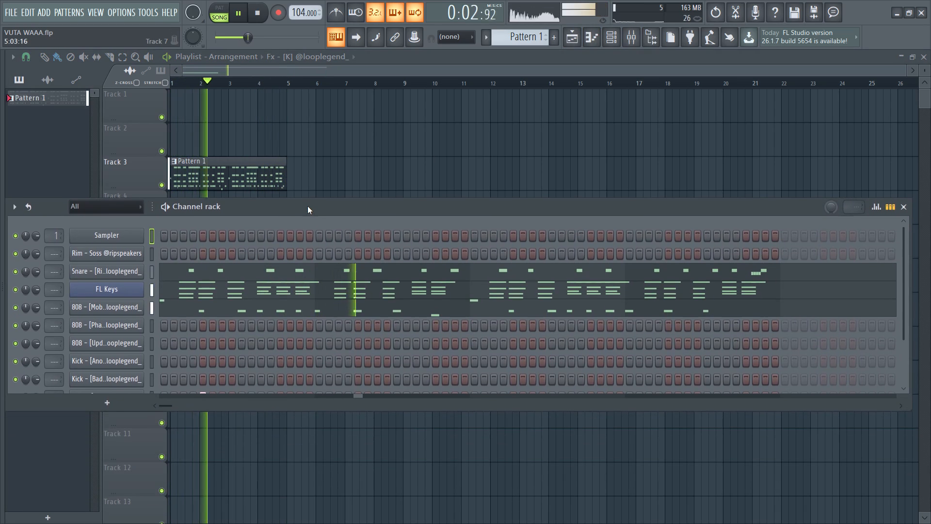
left_click_drag(307, 206, 251, 205)
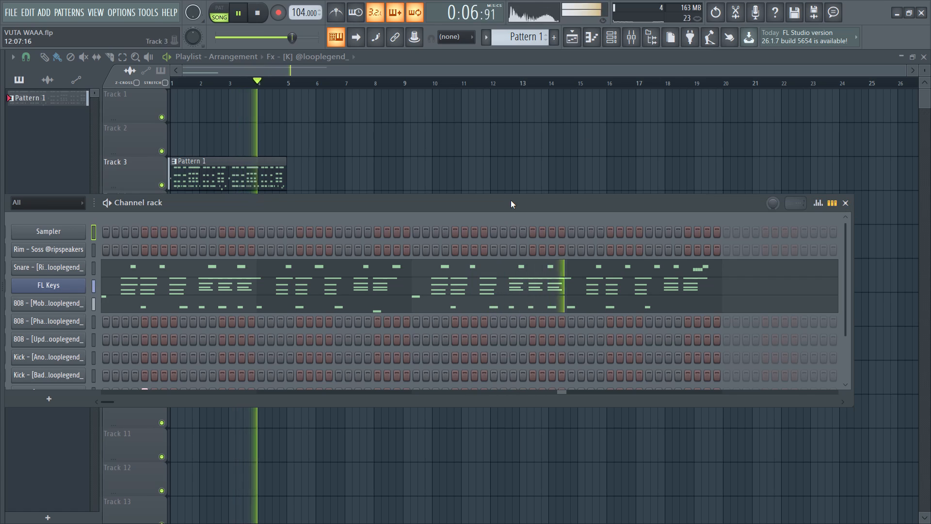
left_click_drag(511, 201, 604, 203)
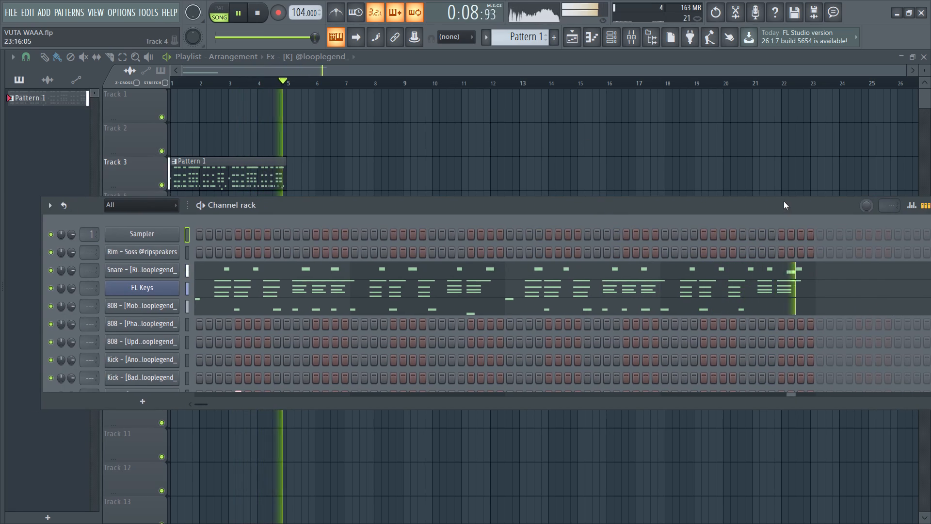
left_click_drag(780, 199, 622, 193)
left_click_drag(389, 201, 579, 212)
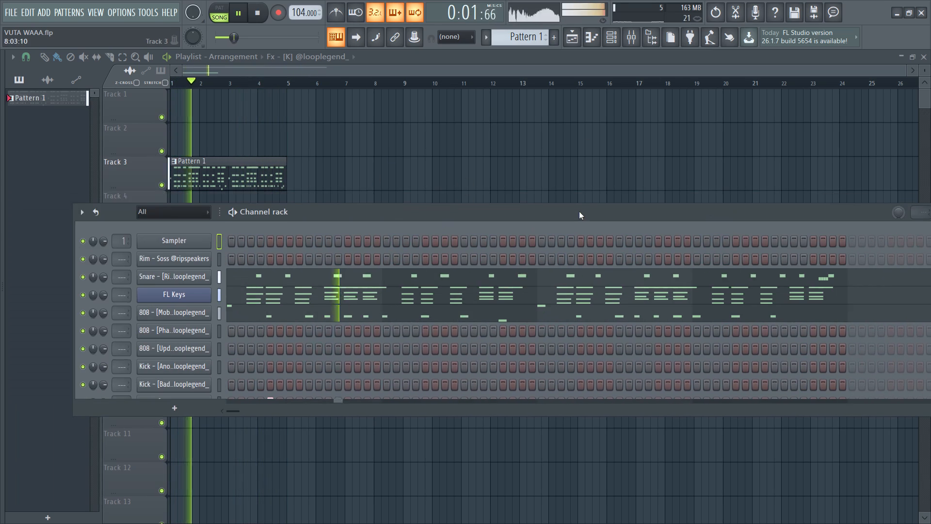
left_click_drag(579, 212, 579, 210)
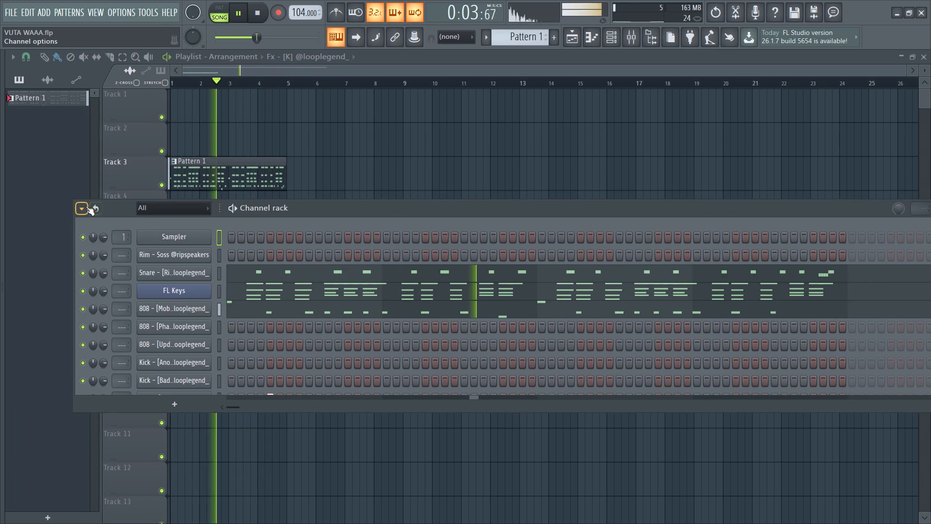
left_click(86, 206)
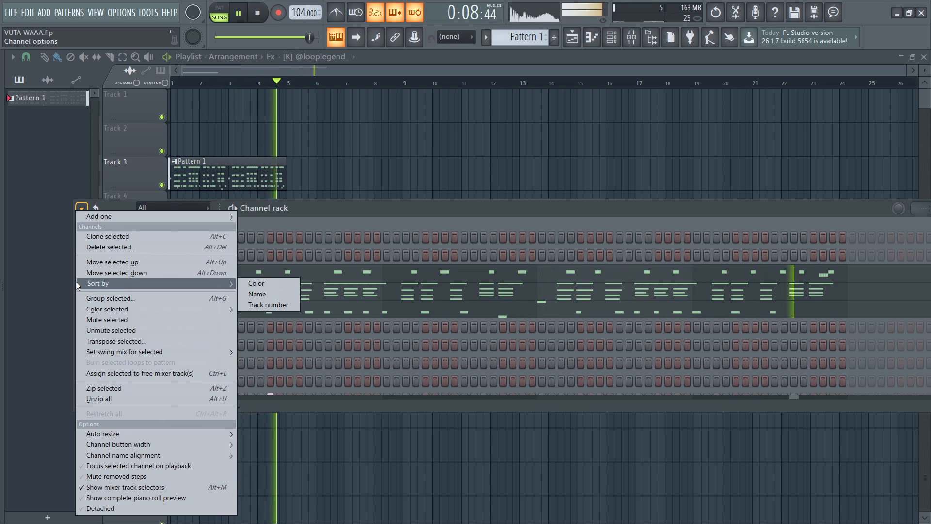
key("space")
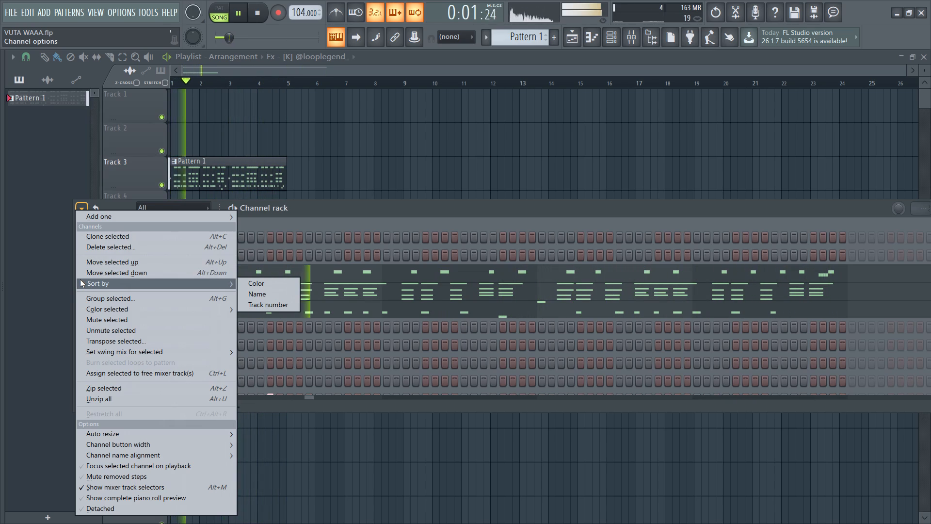
left_click(24, 207)
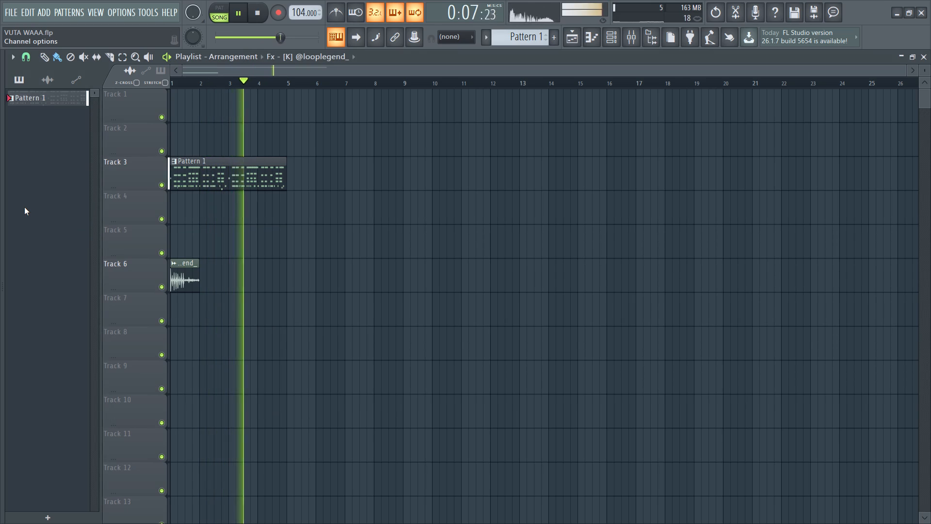
key("space")
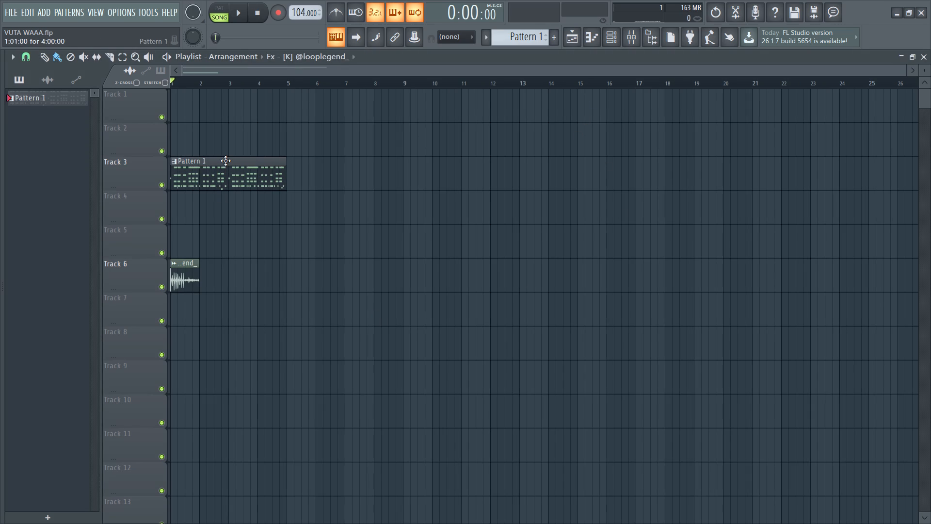
Delete the Pattern 1 clip from Track 3 in the playlist.
right_click_drag(236, 200, 230, 203)
right_click_drag(230, 203, 234, 173)
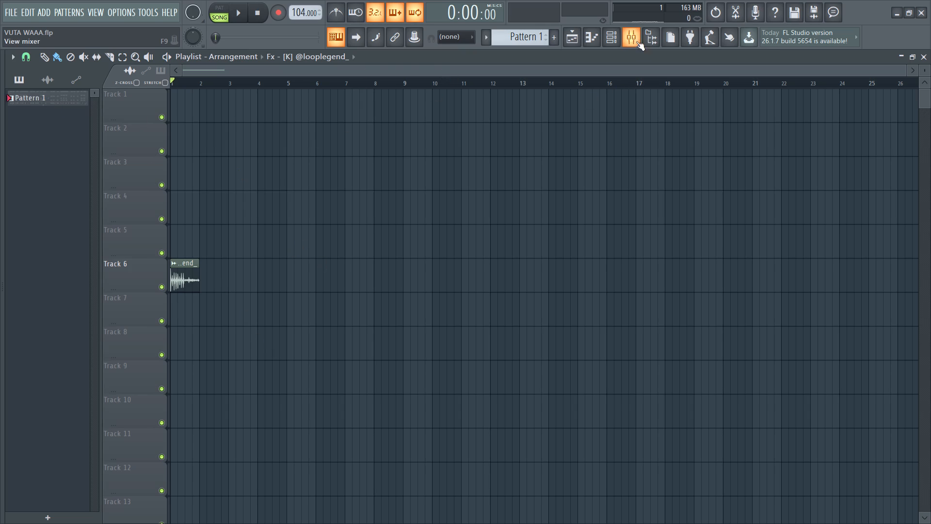
Show the channel rack again, move it fully into view to check its channels, and close it.
left_click(617, 39)
left_click(617, 39)
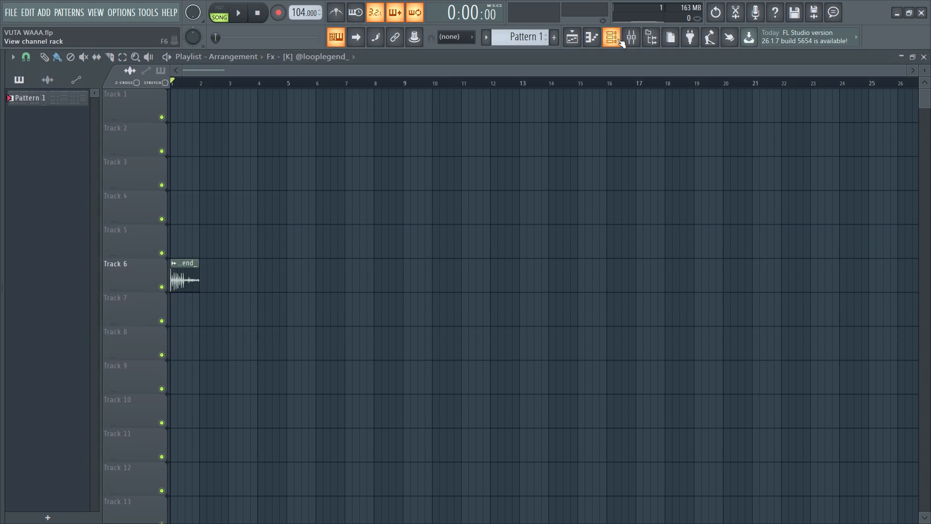
left_click(617, 39)
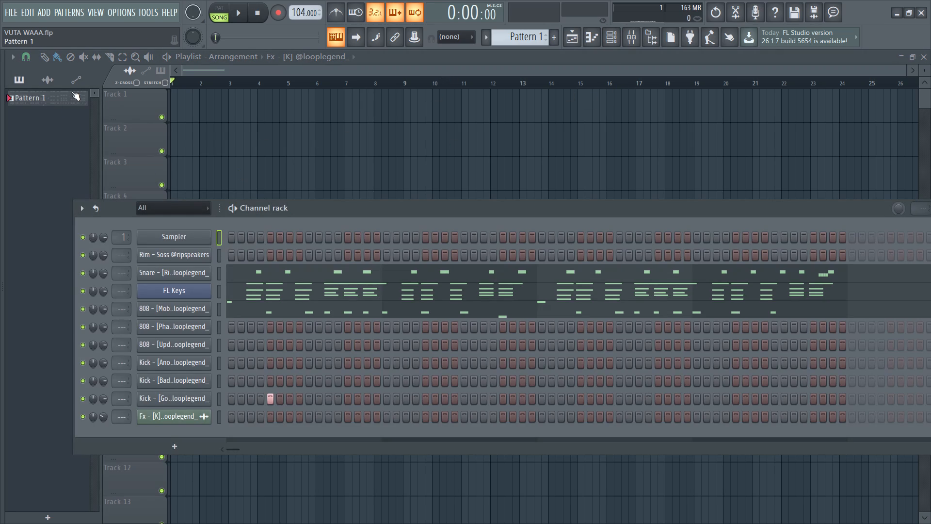
left_click_drag(856, 203, 798, 209)
right_click_drag(911, 214, 897, 245)
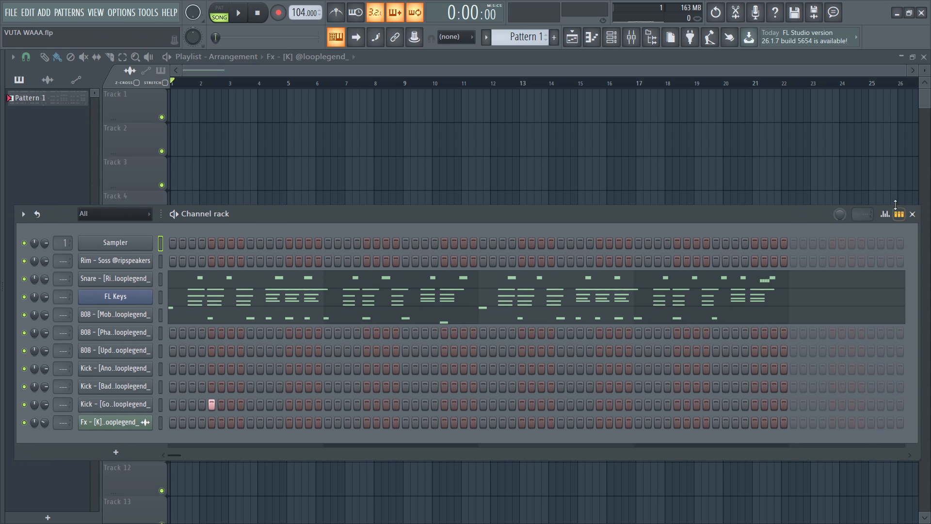
right_click(910, 211)
left_click(909, 213)
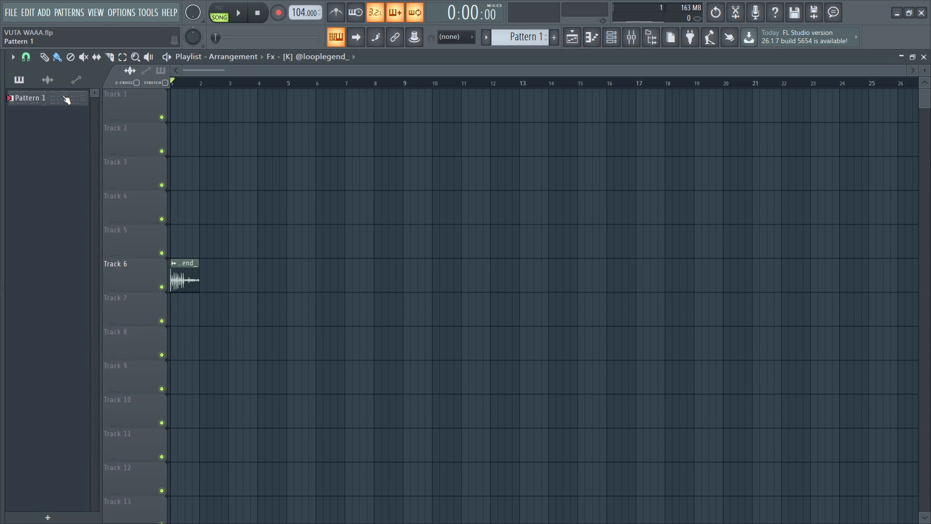
Split Pattern 1 by channel into separate patterns.
right_click(64, 91)
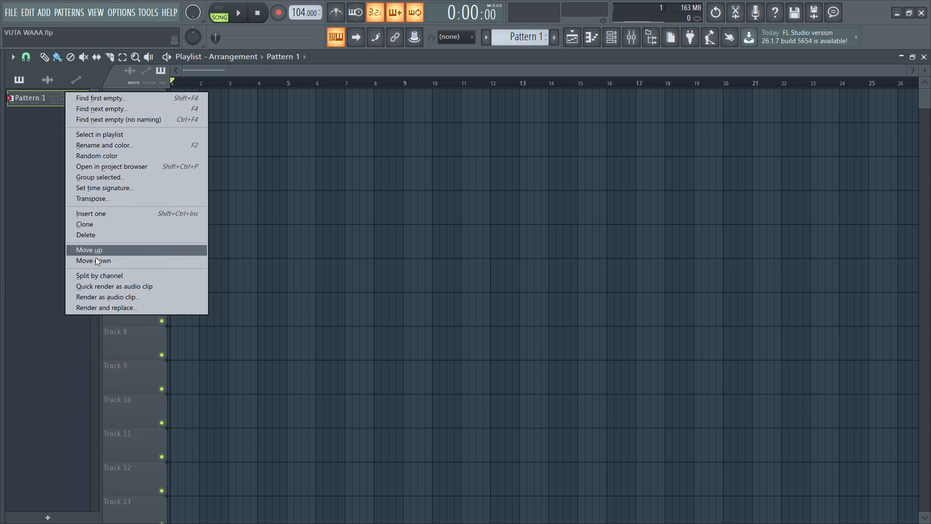
left_click(104, 272)
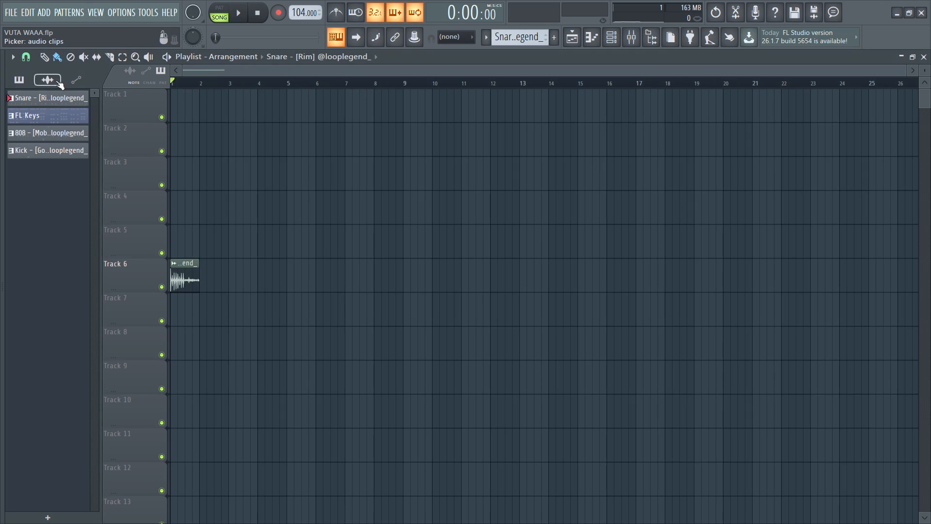
Open the Snare - [Rim] pattern in the piano roll to view its notes and close it.
double_click(52, 98)
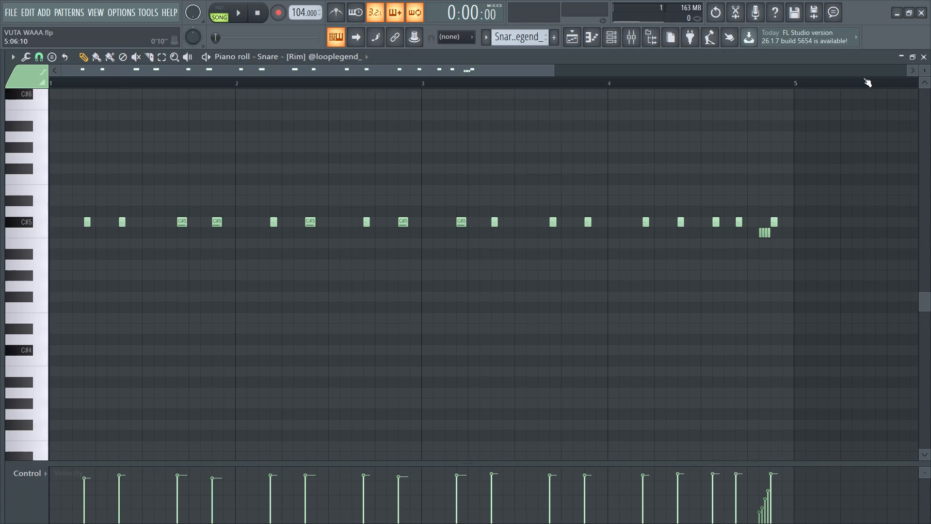
left_click(920, 56)
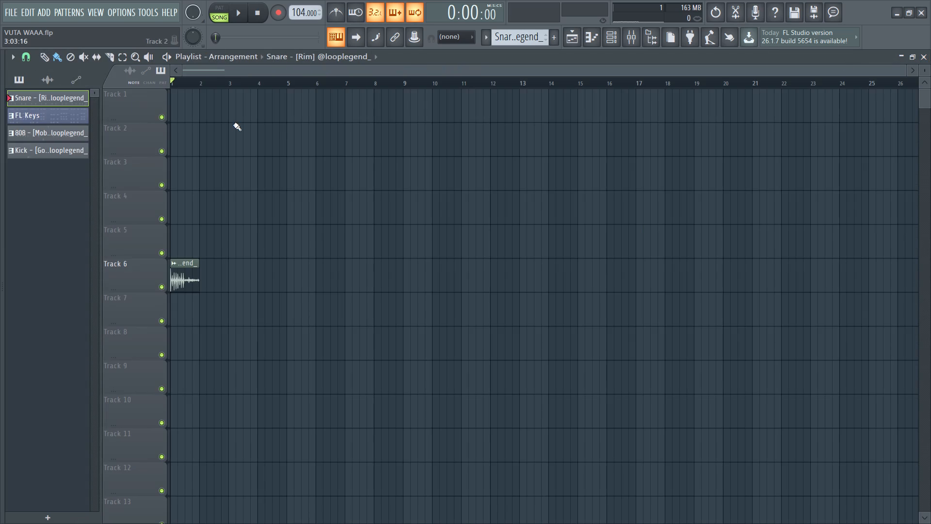
Place the Snare - [Rim] pattern clip on Track 1 at bar 1 of the playlist.
left_click(233, 124)
left_click_drag(259, 135, 159, 95)
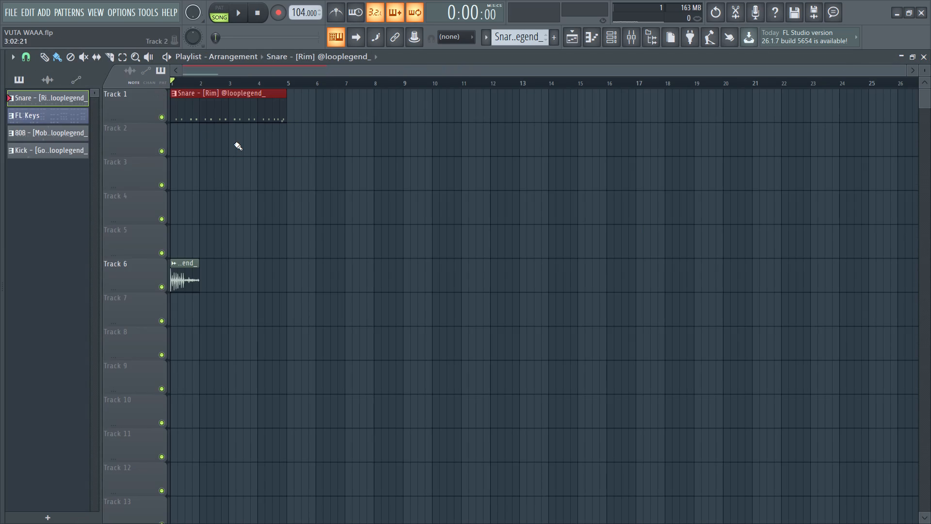
Play and restart the song to hear the snare pattern together with the Fx clip.
key("space")
key("space")
key("space")
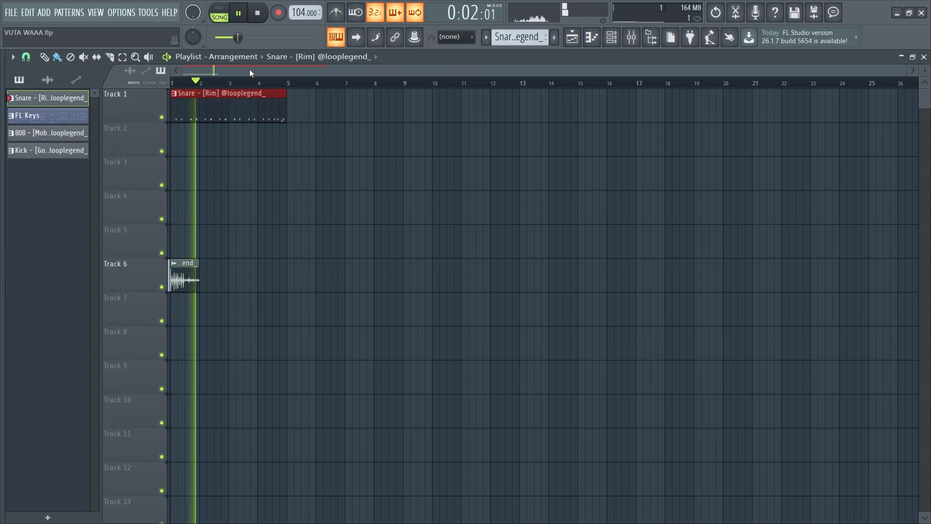
key("space")
key("space")
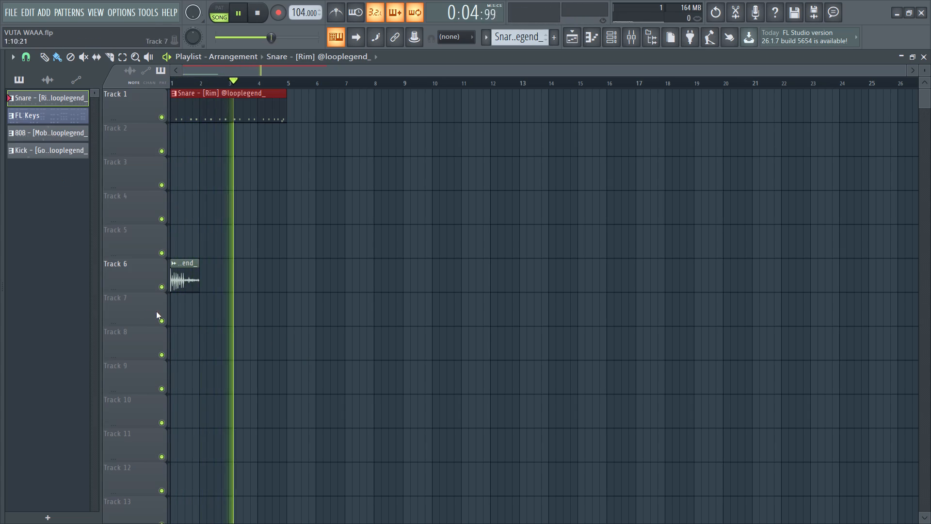
Copy the Fx - [K] clip on Track 6 to bar 3 and replay the song from the start.
left_click_drag(181, 286, 219, 289, "shift")
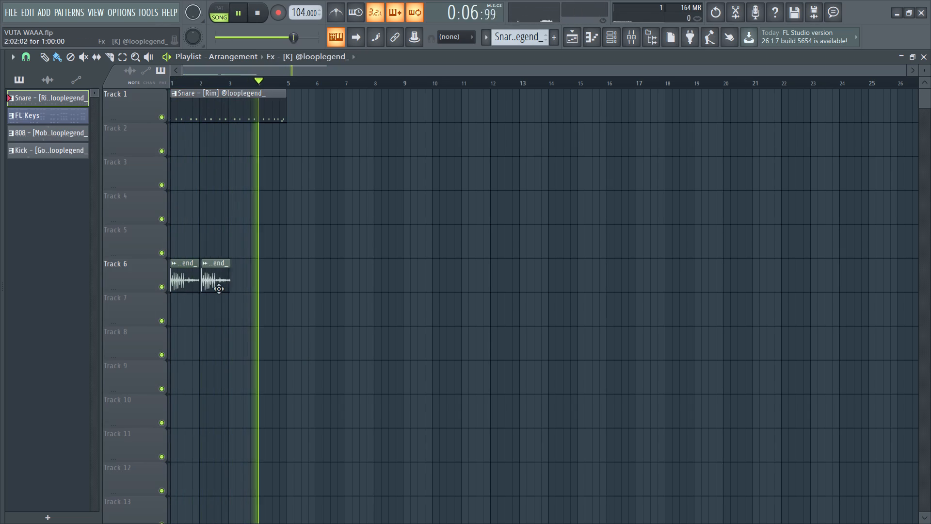
left_click_drag(219, 289, 240, 288, "shift")
key("space")
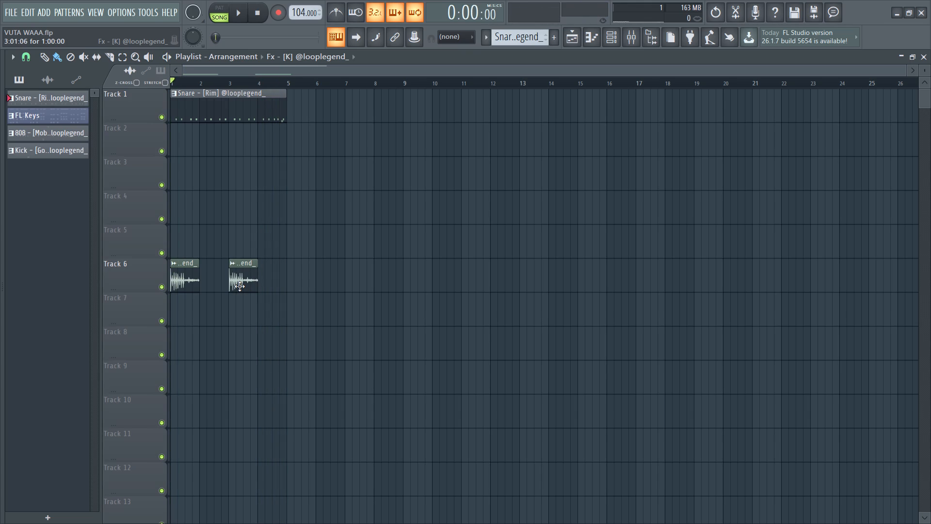
key("space")
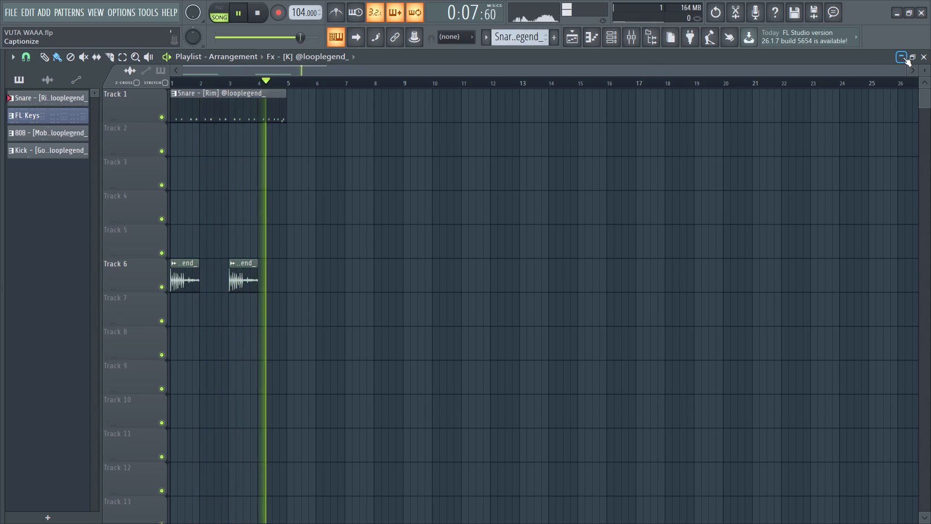
Align the second Fx - [K] clip on Track 6 with the start of bar 3 and replay the song.
left_click_drag(905, 70, 414, 112)
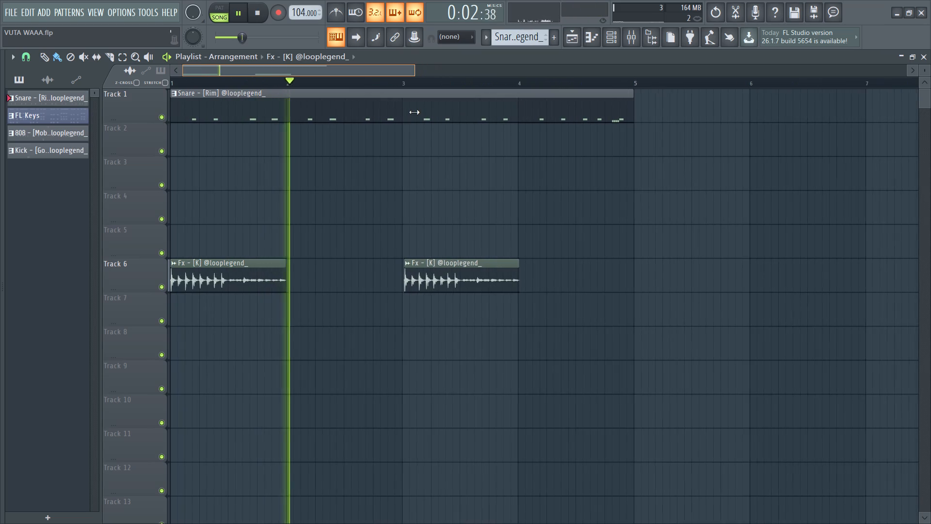
left_click_drag(414, 112, 388, 115)
key("space")
left_click(465, 274)
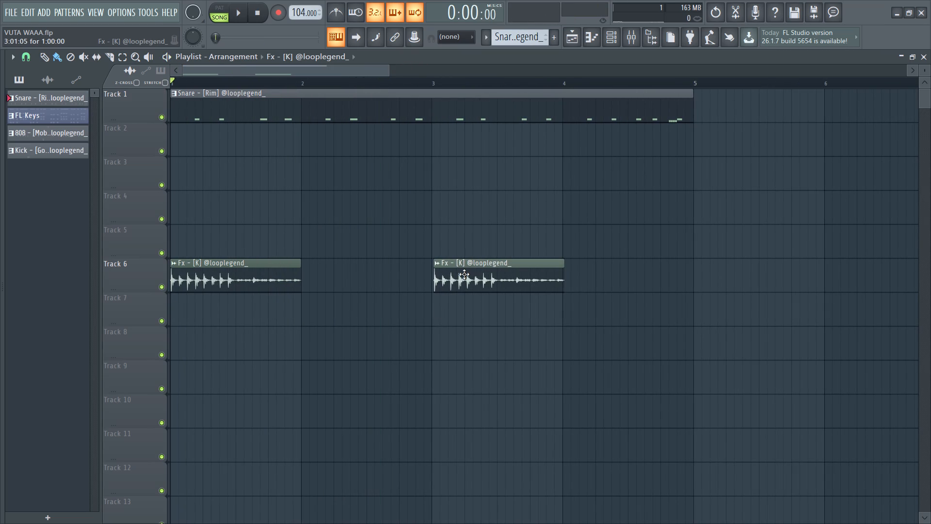
key("space")
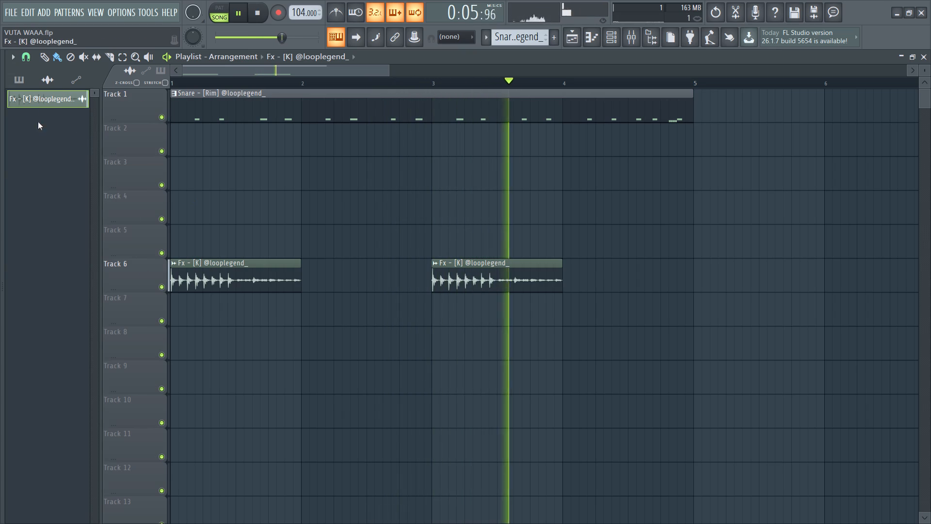
Copy the Snare - [Rim] clip on Track 1 to bar 5 and play the song from the start.
left_click(23, 84)
left_click(55, 134)
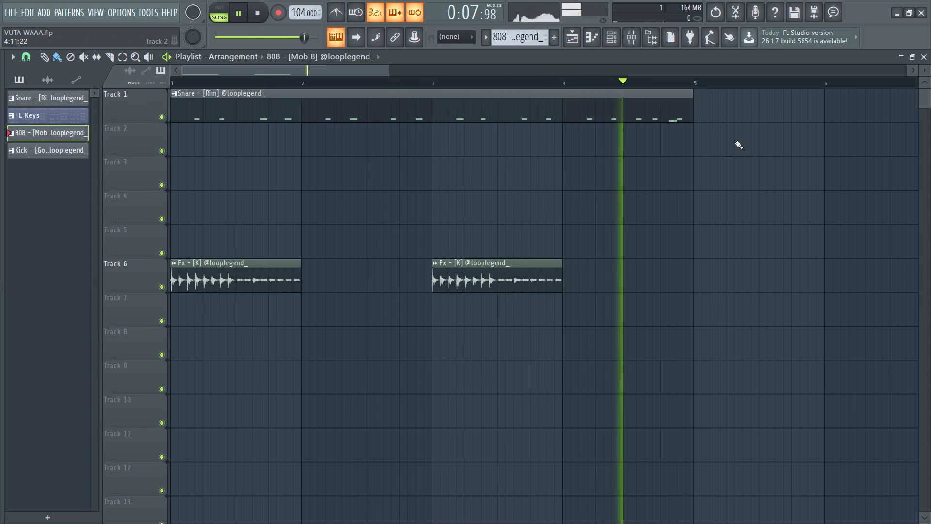
key("space")
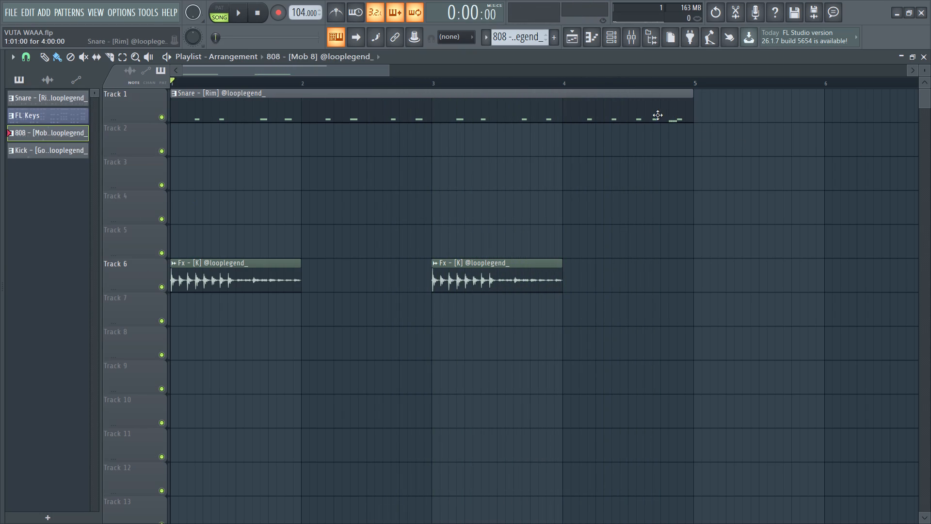
left_click_drag(658, 115, 930, 135, "shift")
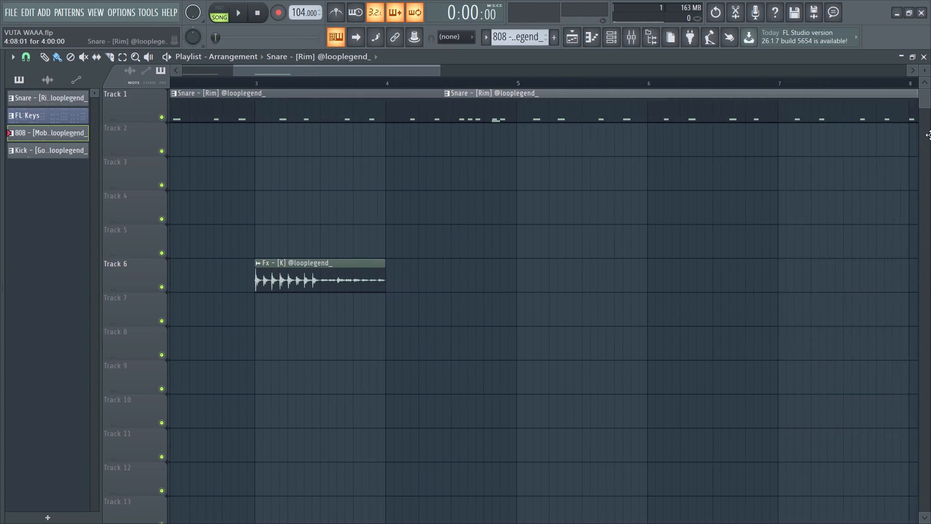
left_click_drag(930, 135, 873, 127, "shift")
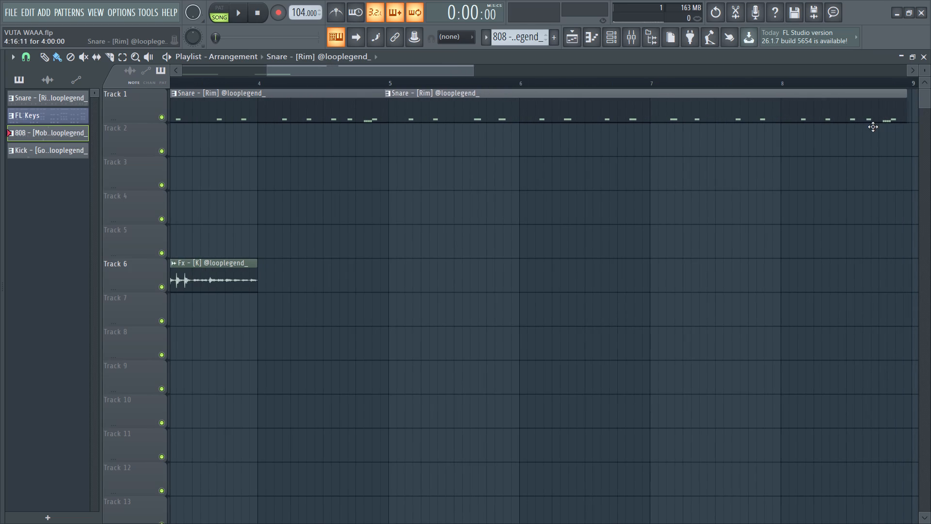
left_click_drag(873, 127, 877, 129, "shift")
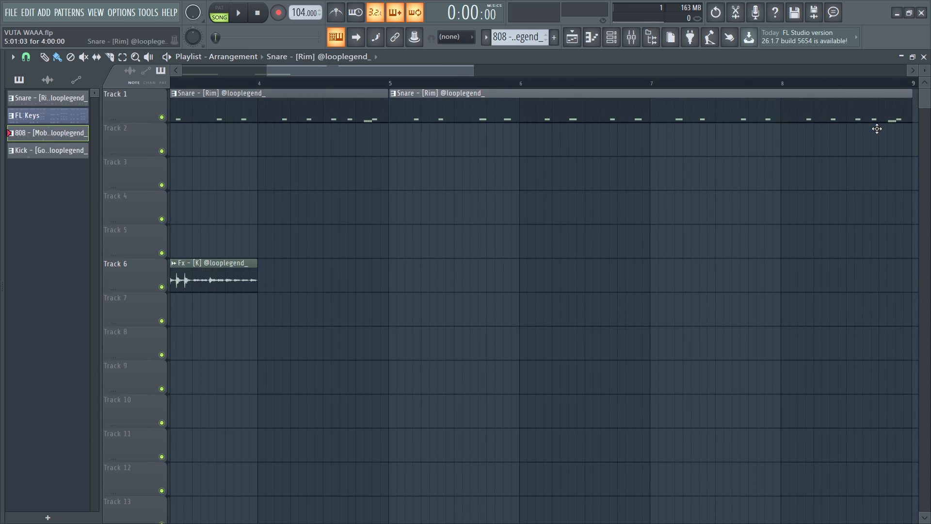
left_click_drag(877, 129, 876, 128, "shift")
key("space")
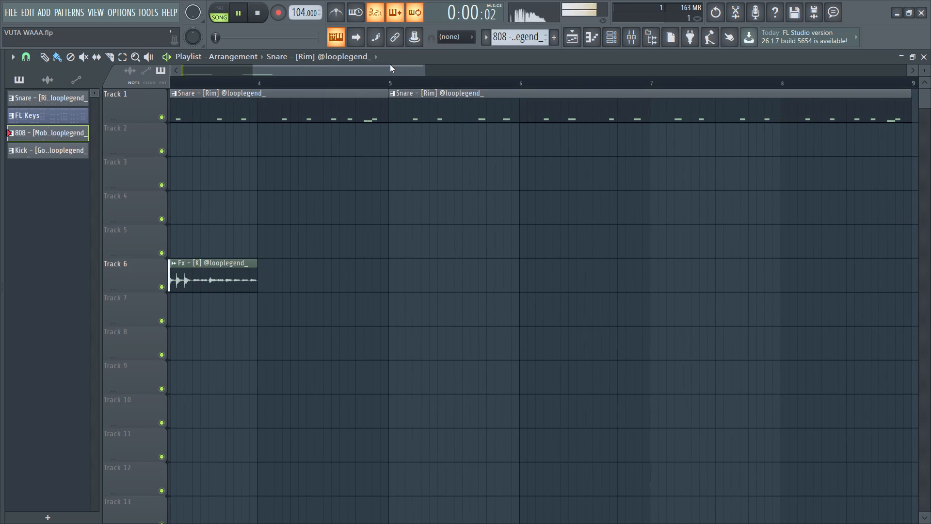
left_click_drag(389, 68, 306, 78)
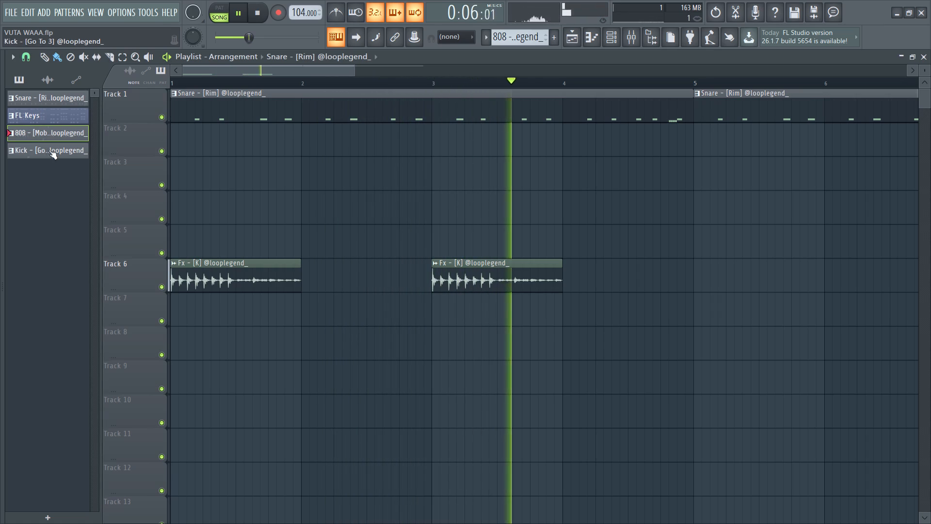
Move the 808 - [Mob 8] pattern above FL Keys in the pattern list.
left_click_drag(52, 131, 66, 132)
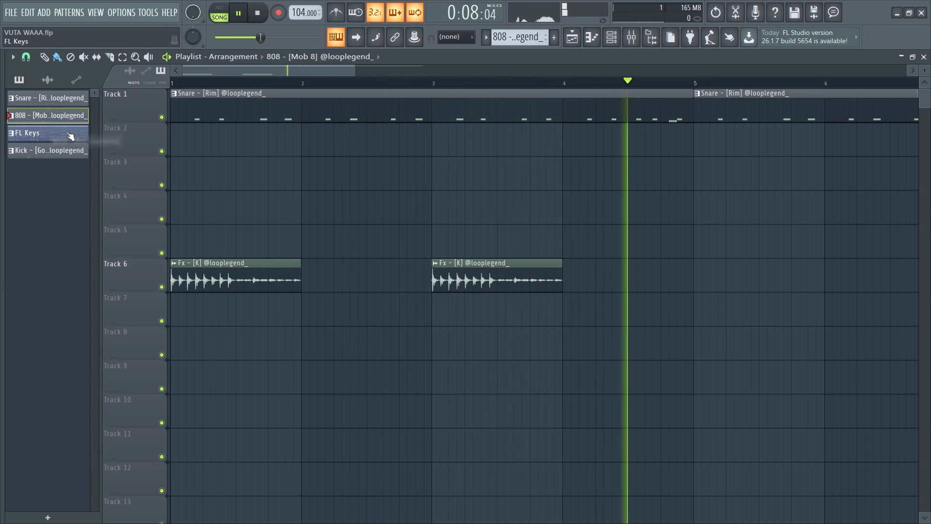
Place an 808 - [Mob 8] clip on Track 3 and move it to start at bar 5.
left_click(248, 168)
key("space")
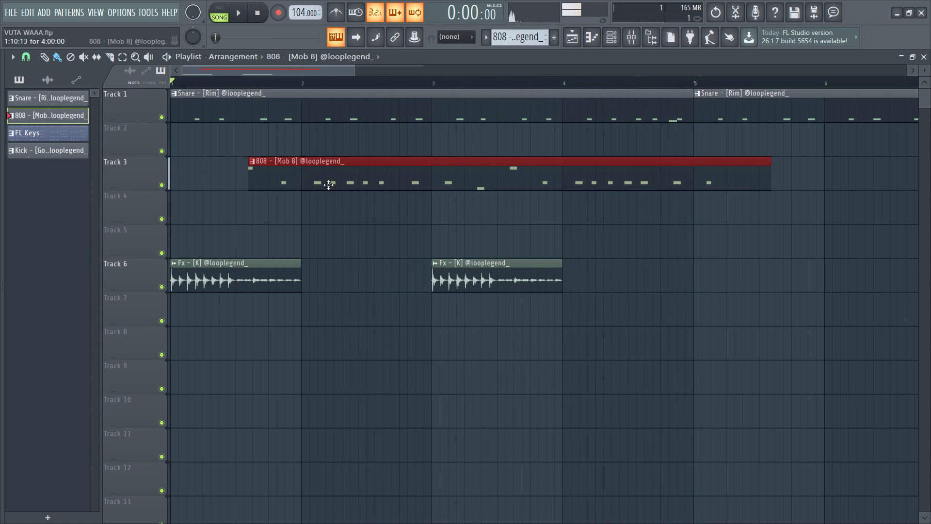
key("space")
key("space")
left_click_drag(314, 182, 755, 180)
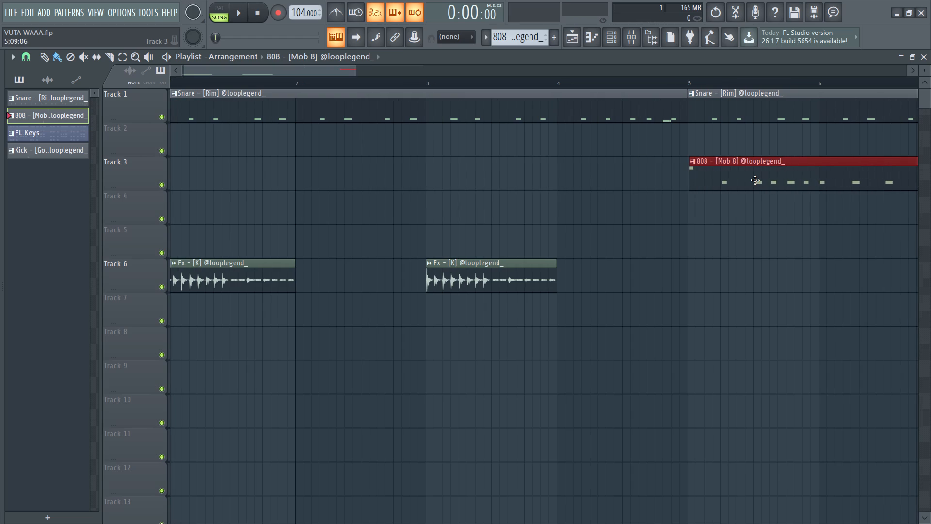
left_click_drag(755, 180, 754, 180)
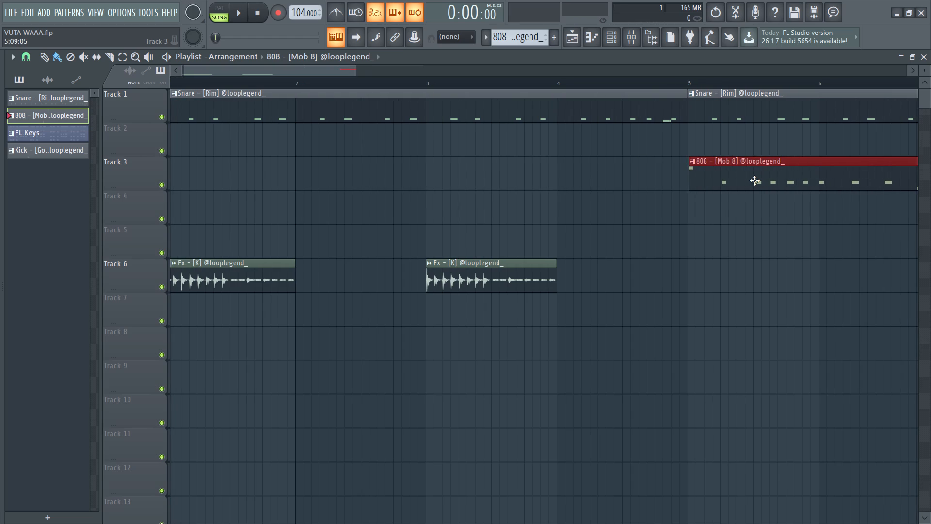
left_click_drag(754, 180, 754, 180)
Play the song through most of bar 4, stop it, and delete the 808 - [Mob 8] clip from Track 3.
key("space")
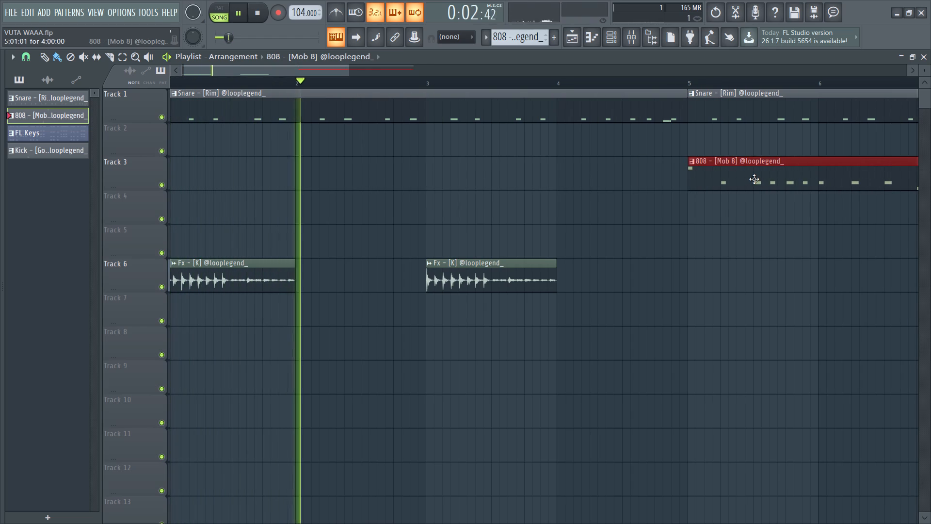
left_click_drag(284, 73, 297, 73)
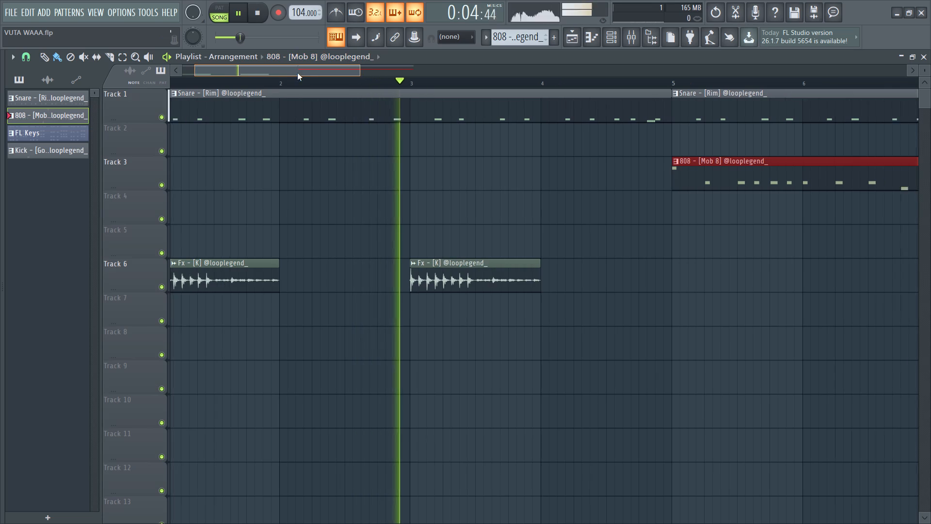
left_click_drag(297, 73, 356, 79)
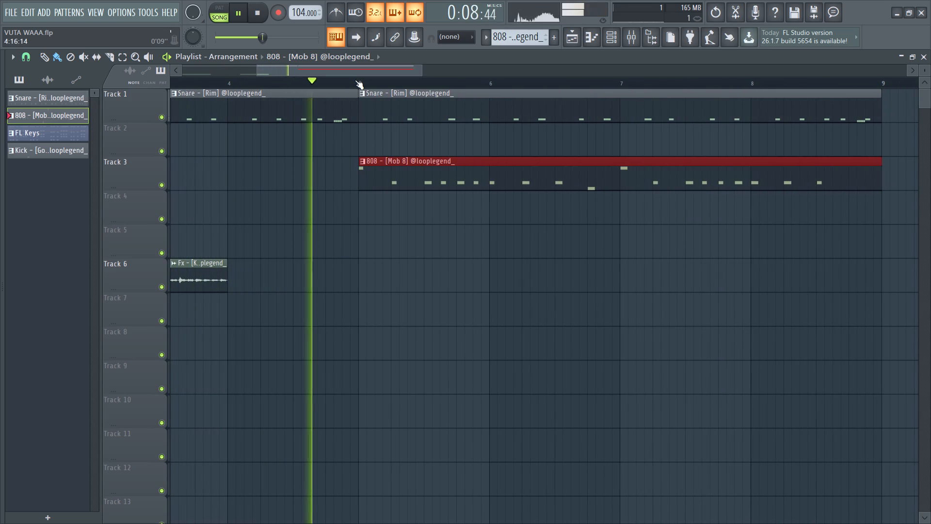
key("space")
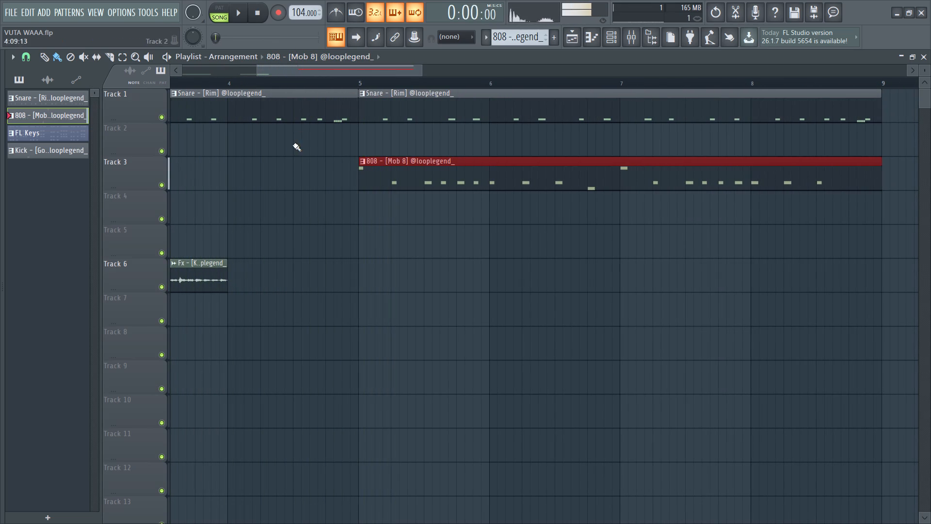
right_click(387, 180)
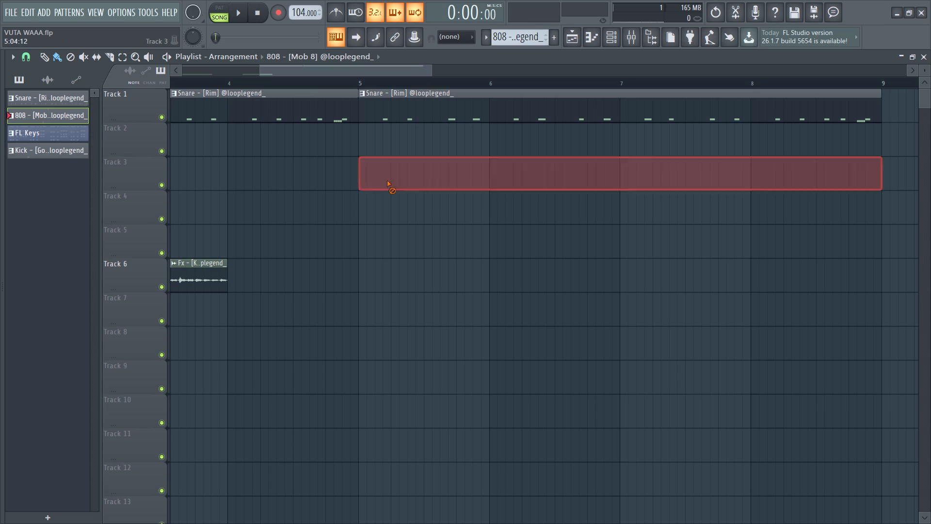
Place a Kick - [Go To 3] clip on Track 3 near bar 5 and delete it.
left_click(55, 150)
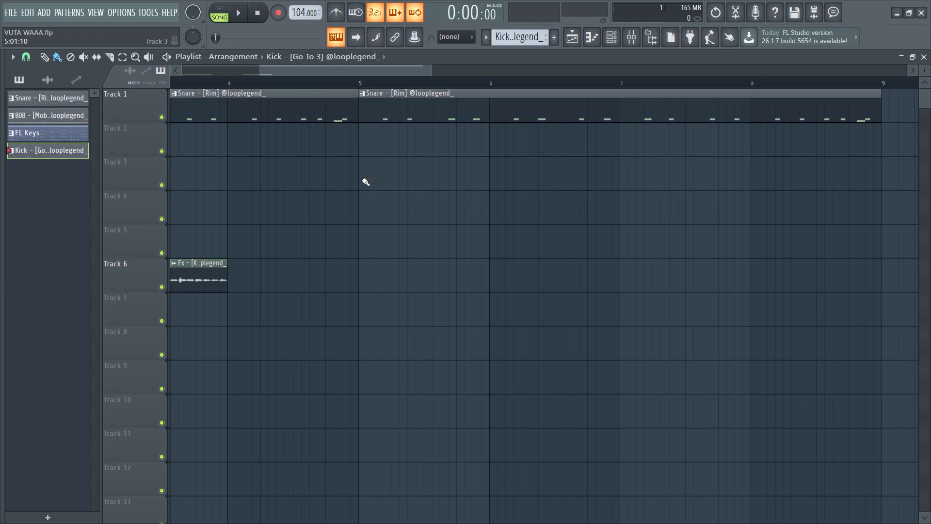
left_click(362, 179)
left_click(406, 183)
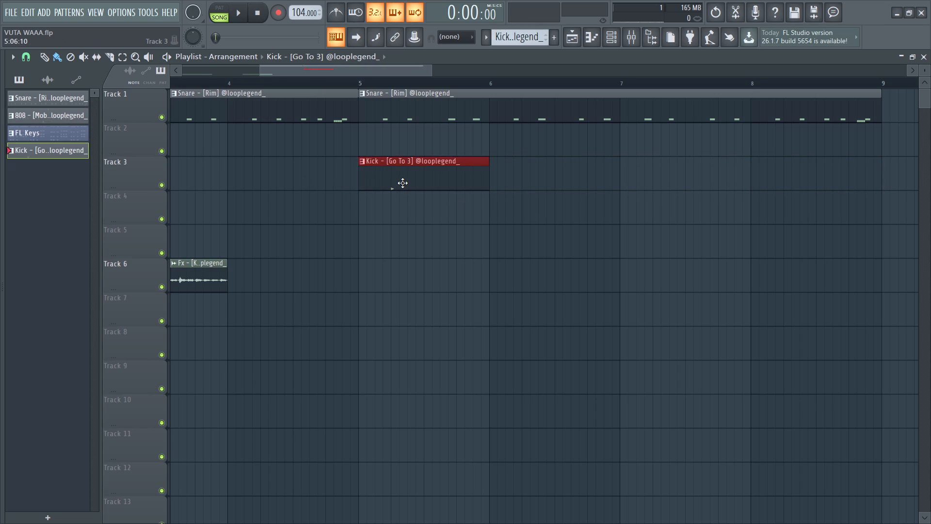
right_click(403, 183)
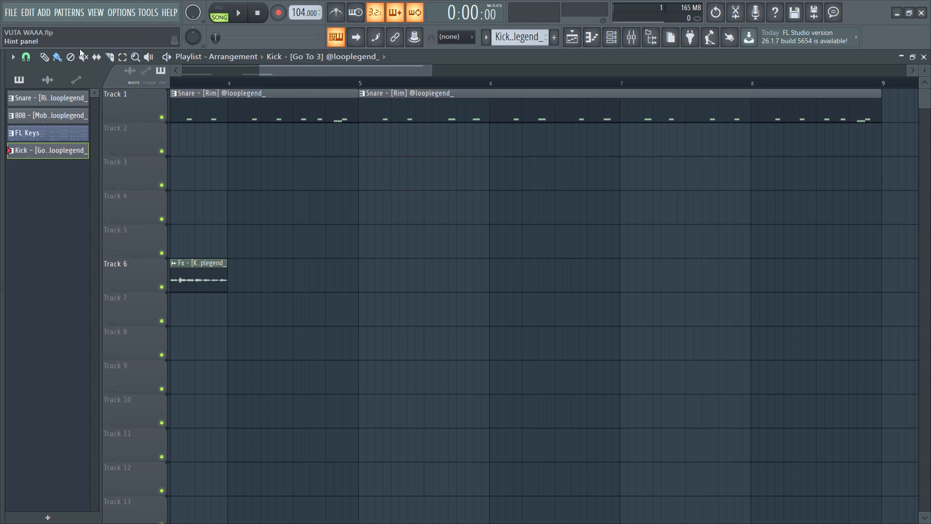
Set the playlist's snap to Line.
left_click(15, 55)
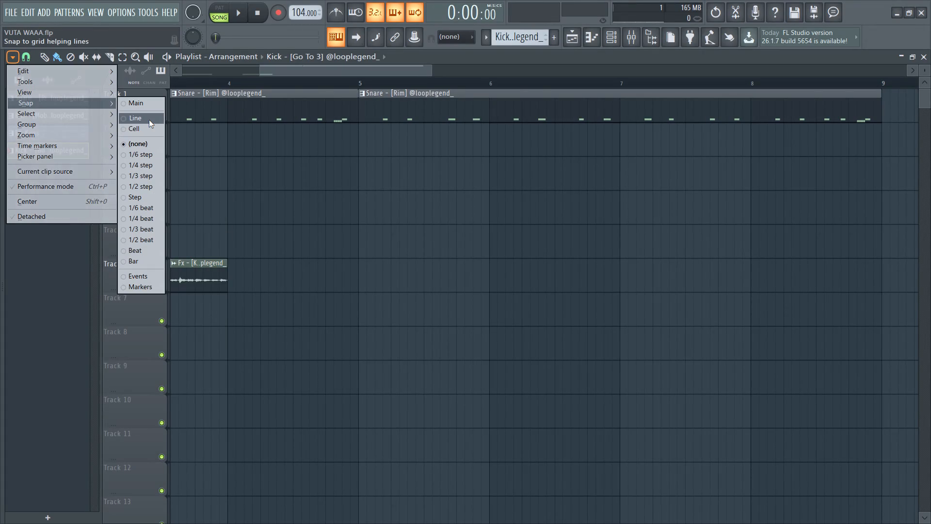
left_click(149, 120)
Place a Kick - [Go To 3] clip on Track 3 at bar 5 and play the song from the start.
left_click(462, 181)
left_click_drag(509, 186, 433, 183)
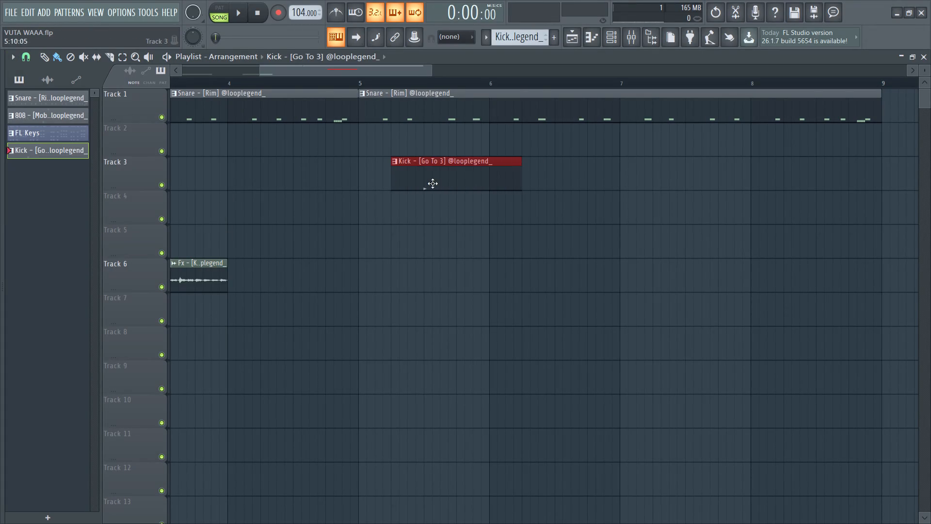
left_click_drag(433, 183, 399, 183)
key("space")
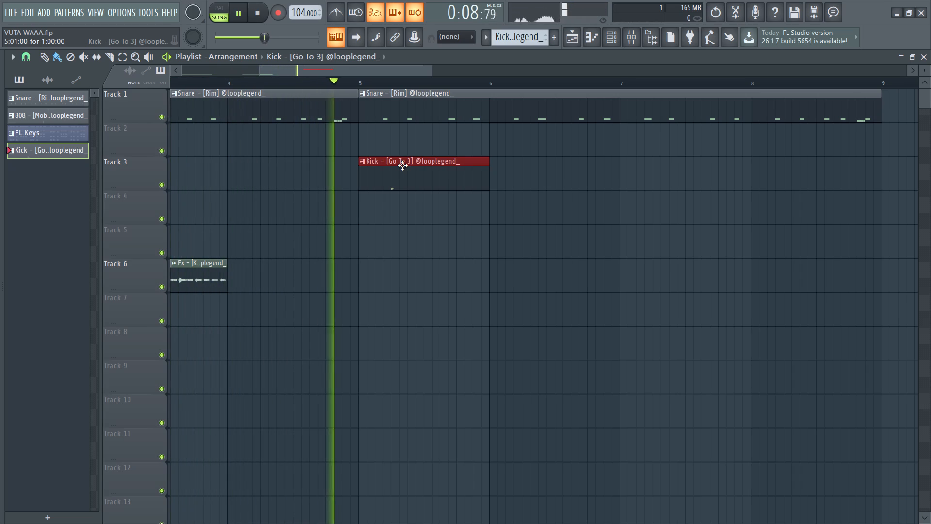
key("space")
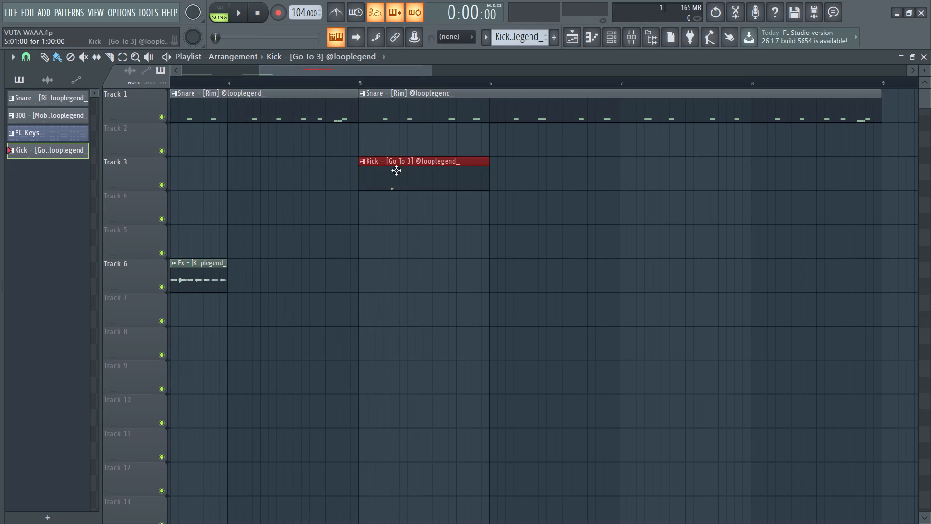
key("space")
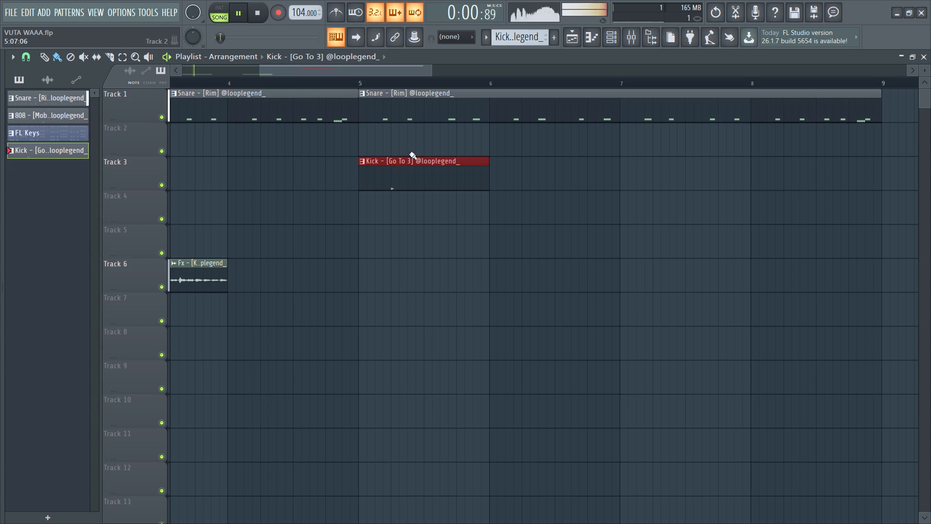
Add a second Kick - [Go To 3] clip on Track 3, overlapping the first and starting on beat 4 of bar 5.
left_click(498, 179)
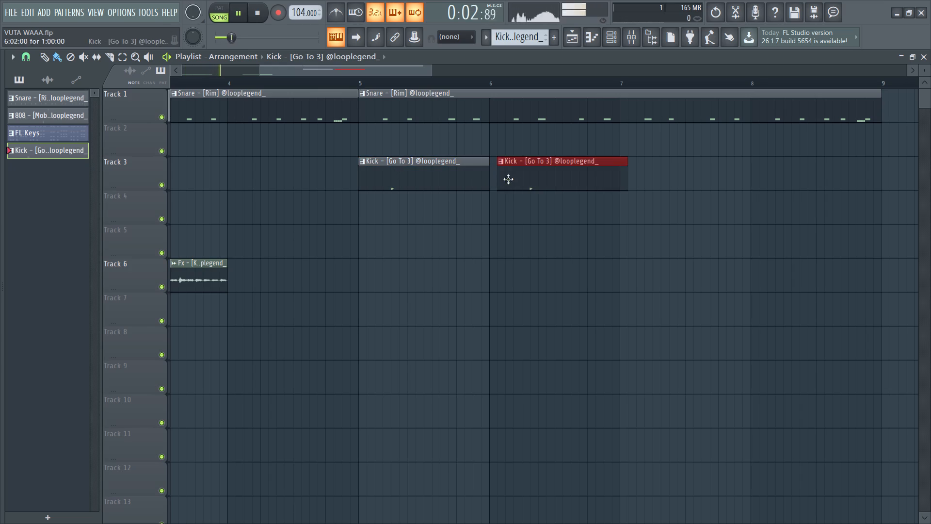
left_click_drag(514, 179, 487, 209)
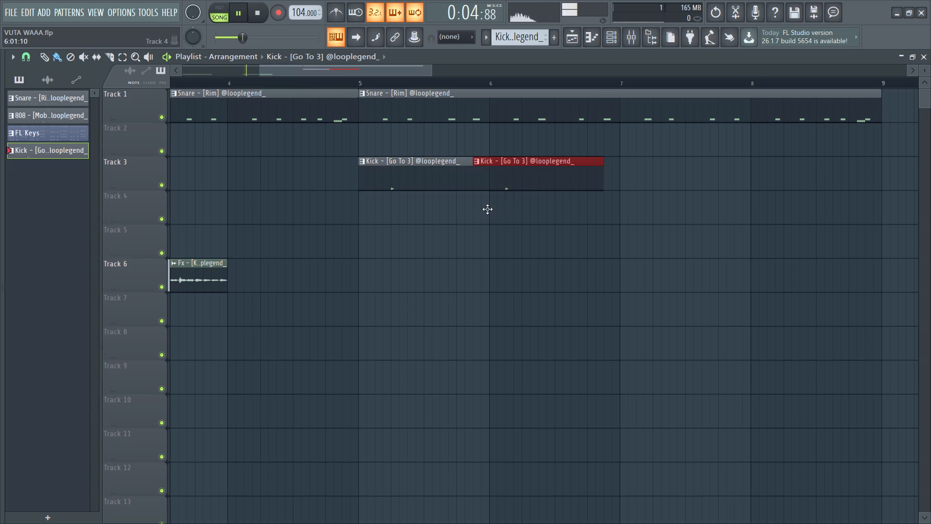
left_click_drag(487, 209, 428, 199)
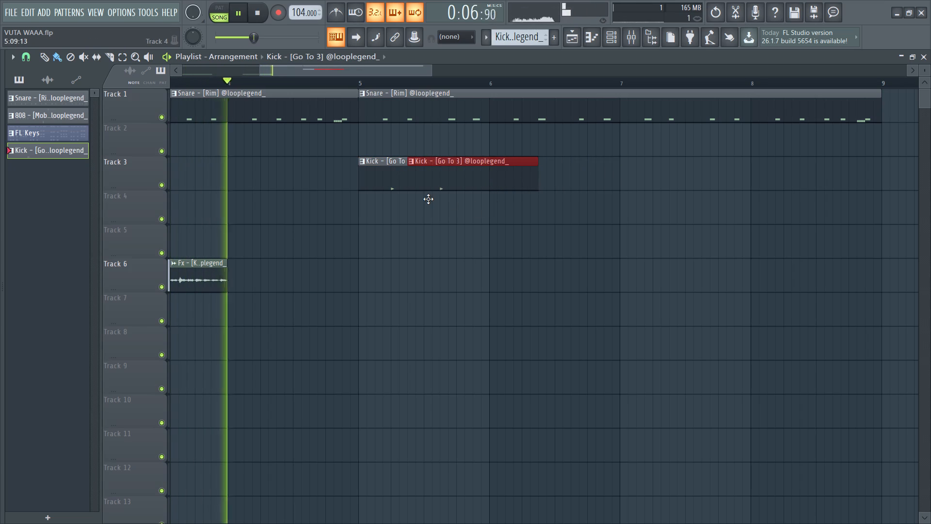
left_click_drag(428, 199, 429, 198)
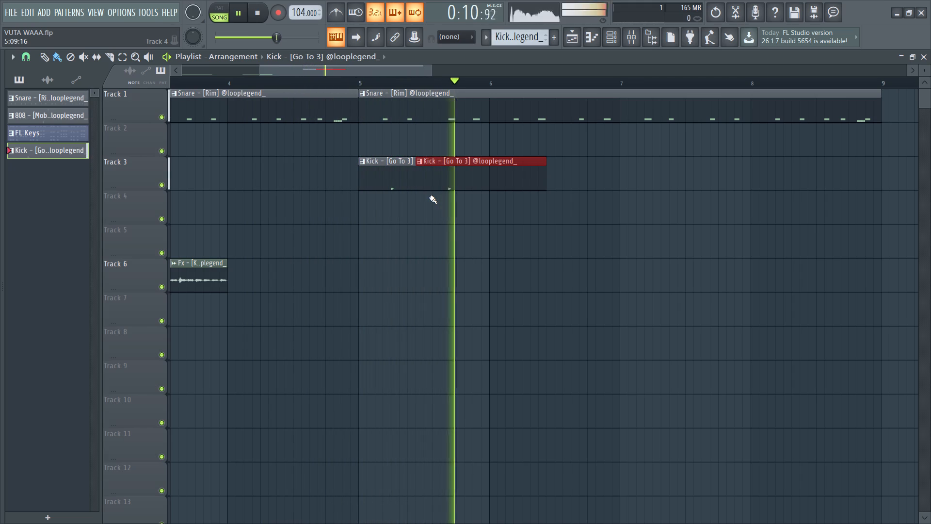
key("space")
left_click_drag(455, 188, 496, 193)
Play the song from the start and follow the playback to the kick clips in bar 5.
key("space")
left_click_drag(369, 72, 301, 74)
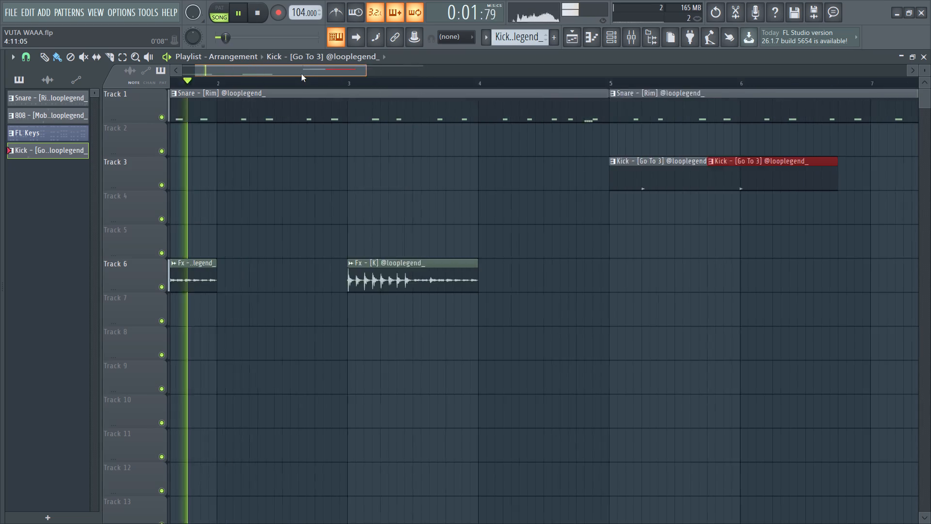
left_click_drag(301, 74, 282, 77)
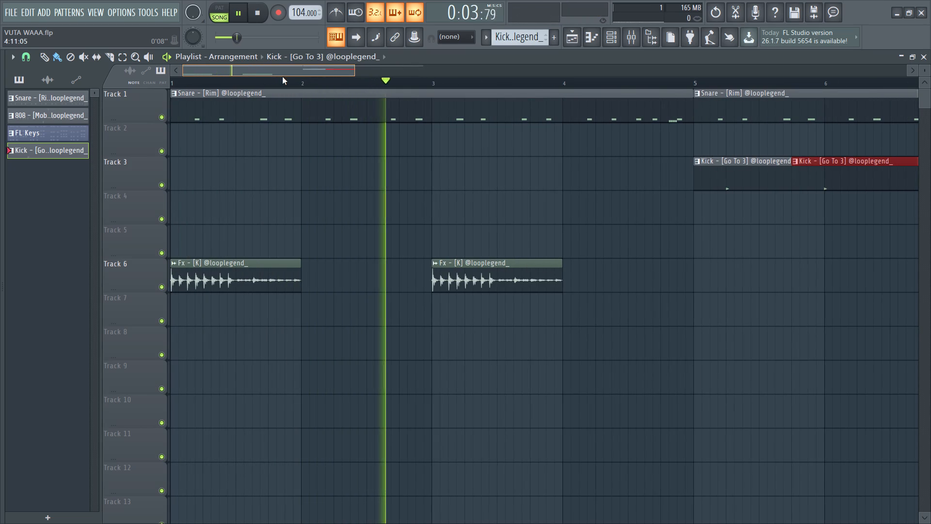
left_click_drag(282, 77, 326, 76)
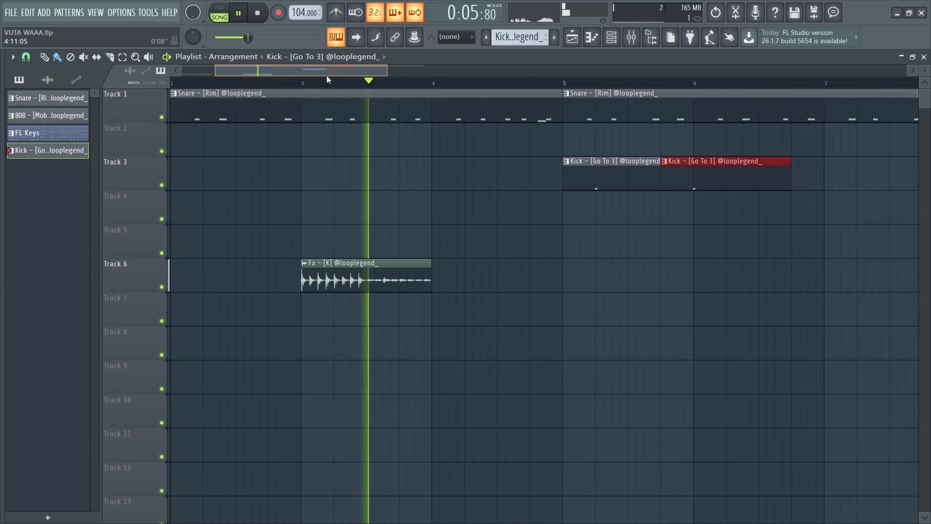
left_click_drag(326, 76, 351, 73)
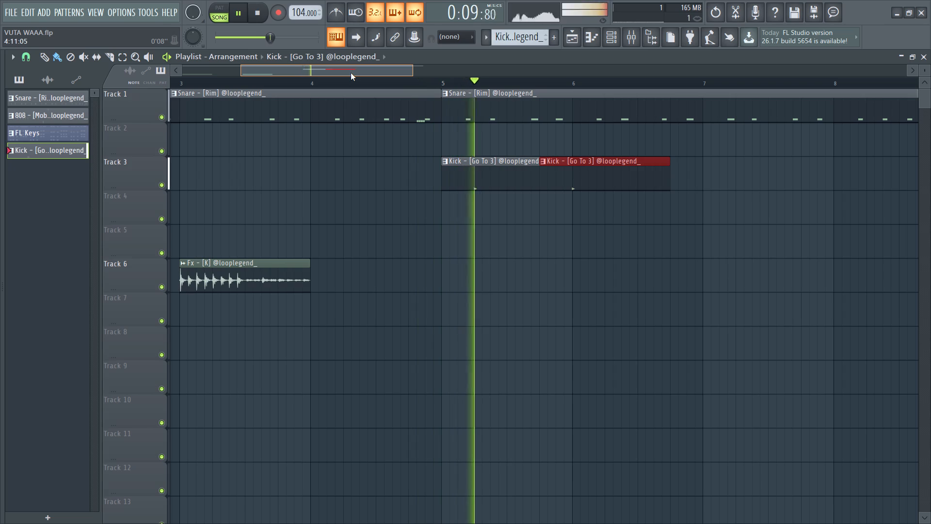
Stop playback and remove the overlapping second Kick - [Go To 3] clip from Track 3, keeping one at bar 5.
left_click_drag(351, 73, 387, 71)
key("space")
left_click_drag(443, 178, 479, 178)
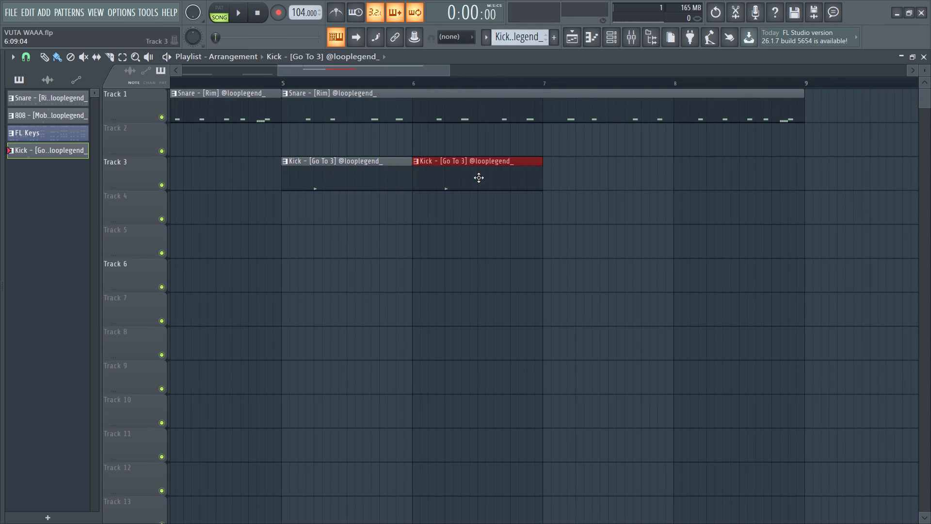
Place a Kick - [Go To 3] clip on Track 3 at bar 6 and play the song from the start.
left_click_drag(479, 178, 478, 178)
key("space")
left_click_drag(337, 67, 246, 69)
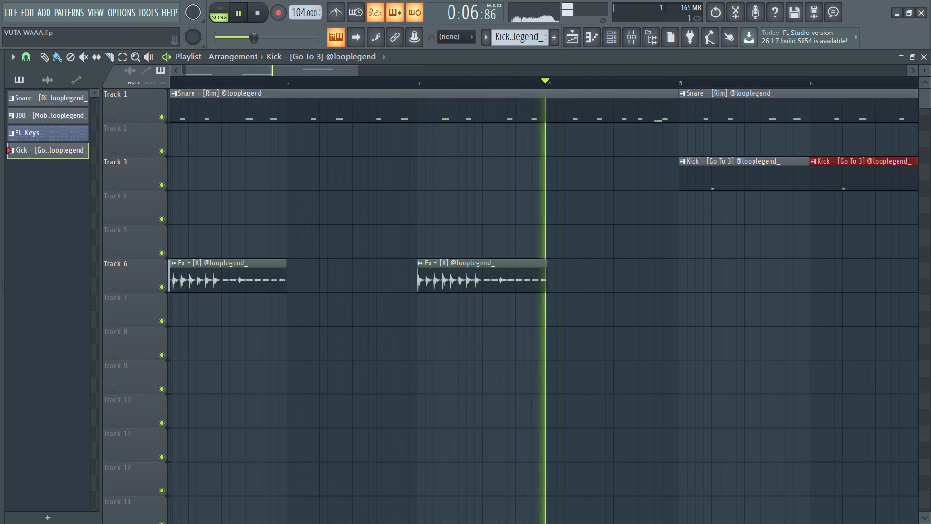
Raise the Windows system volume to maximum and return to the full-size FL Studio playlist.
left_click(908, 10)
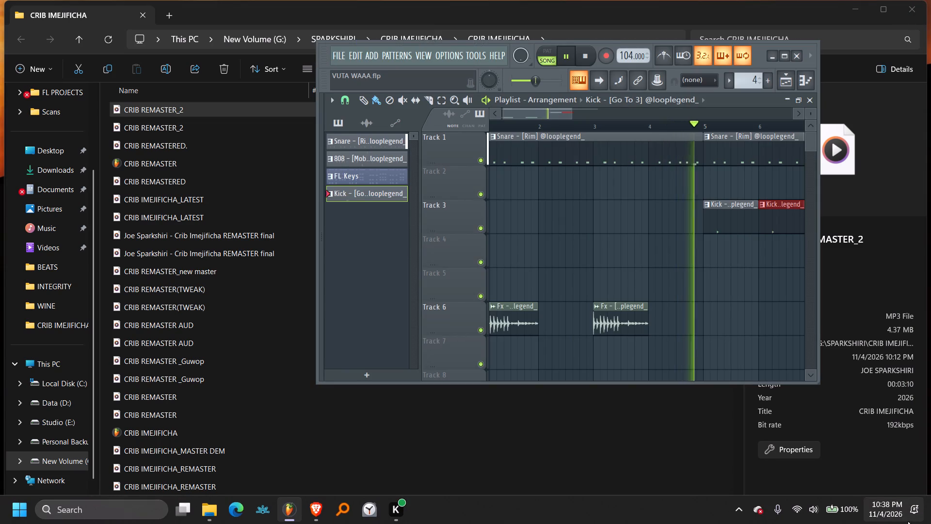
left_click(818, 514)
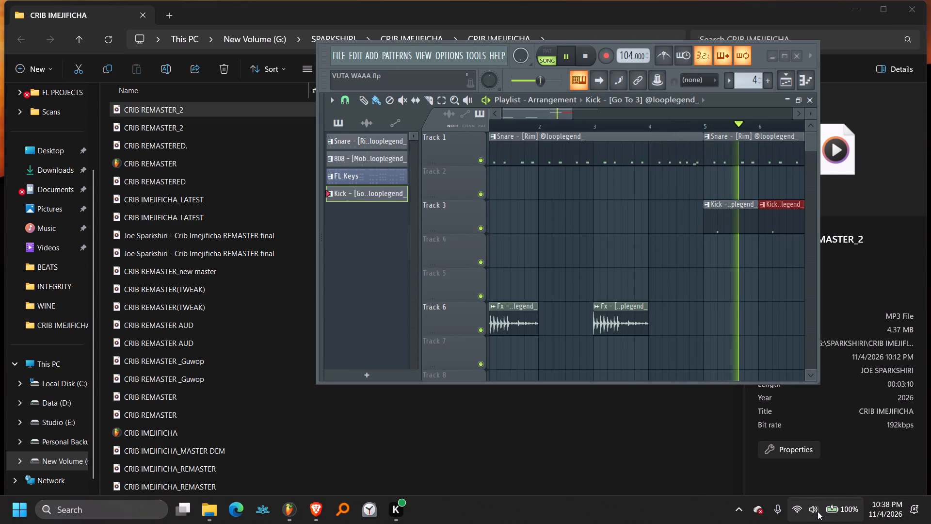
left_click_drag(831, 435, 906, 430)
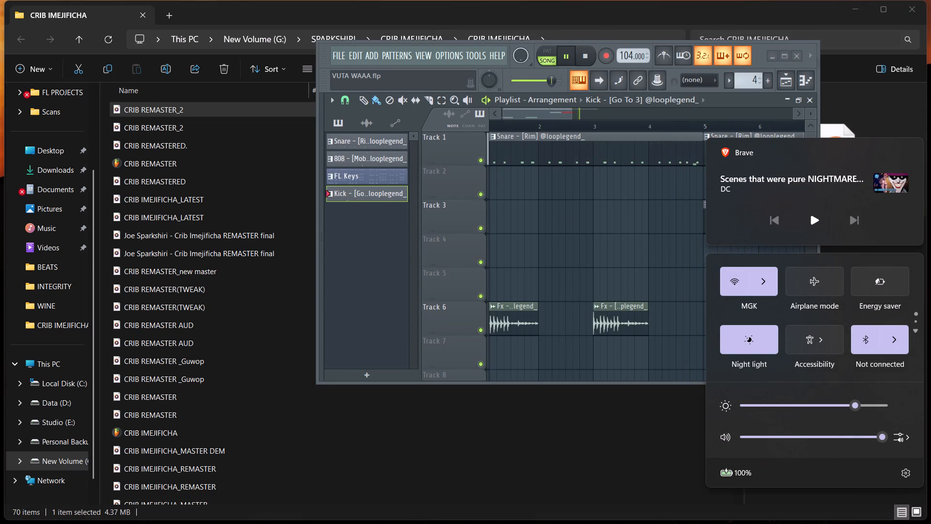
left_click(782, 55)
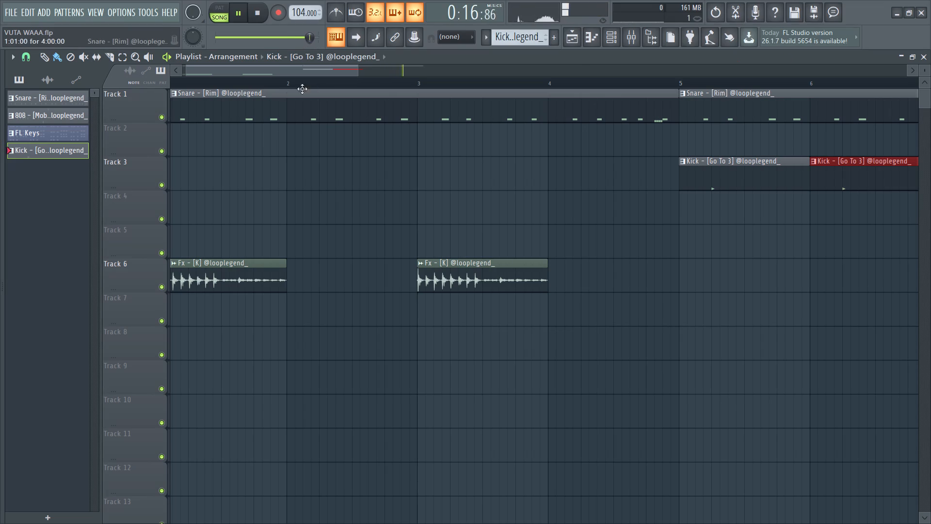
Move the song position to bar 5 and play the Track 3 kick clips in bars 5 and 6.
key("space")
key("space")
left_click(678, 82)
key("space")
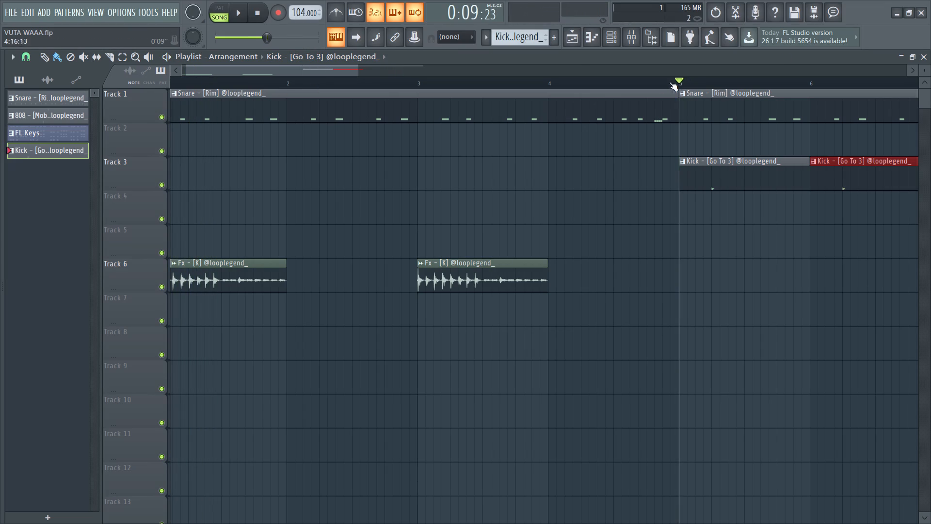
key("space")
left_click_drag(334, 68, 394, 71)
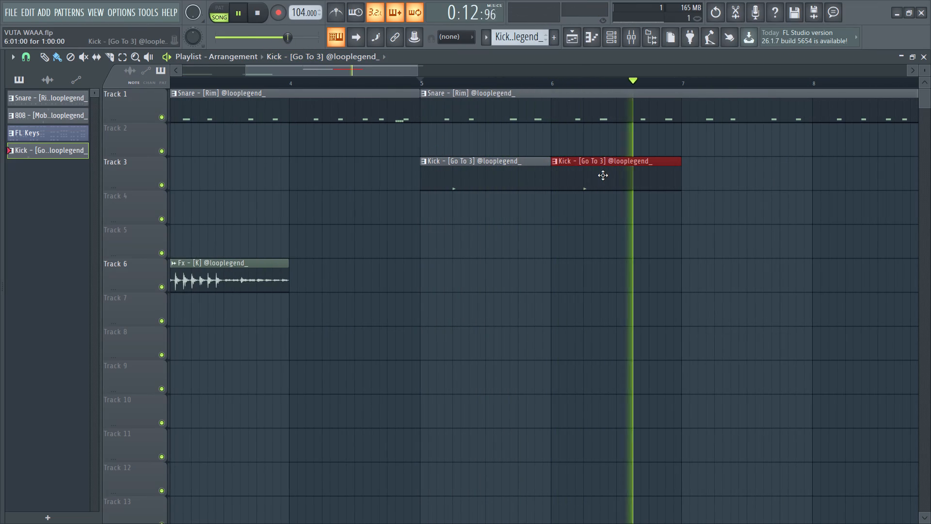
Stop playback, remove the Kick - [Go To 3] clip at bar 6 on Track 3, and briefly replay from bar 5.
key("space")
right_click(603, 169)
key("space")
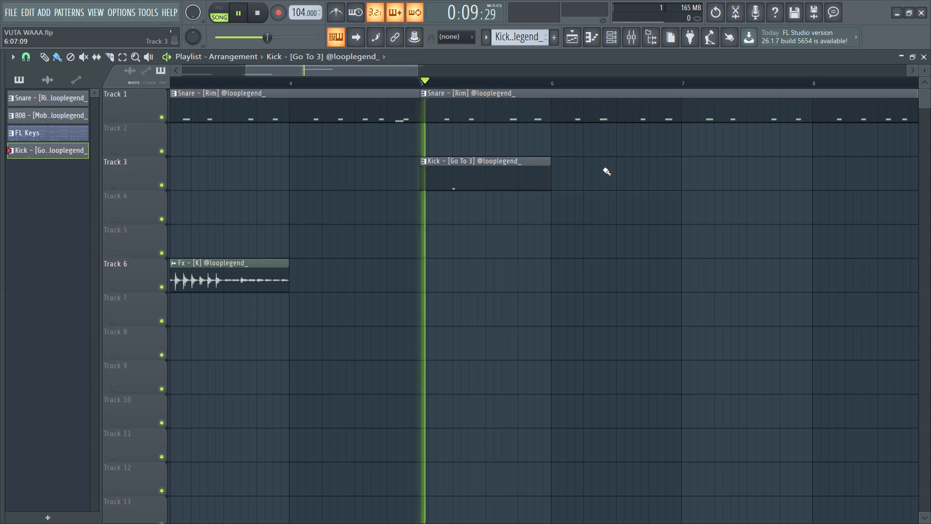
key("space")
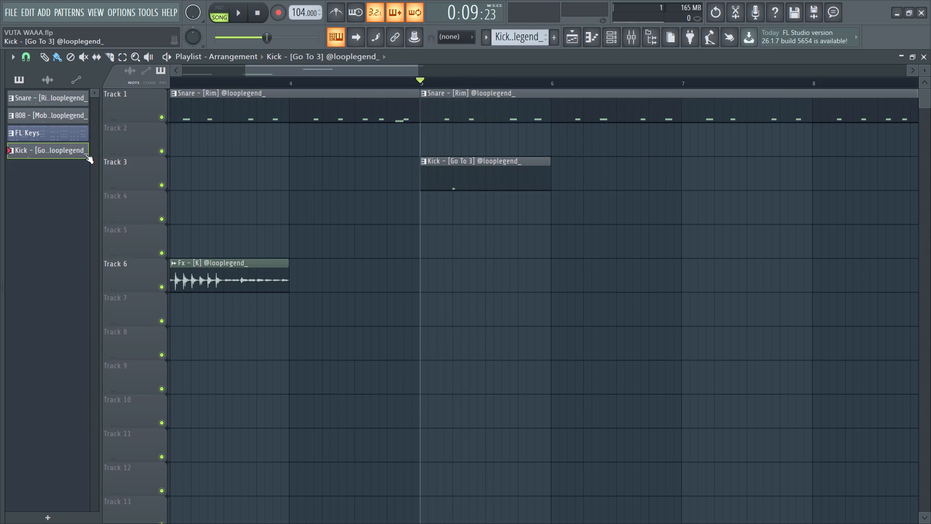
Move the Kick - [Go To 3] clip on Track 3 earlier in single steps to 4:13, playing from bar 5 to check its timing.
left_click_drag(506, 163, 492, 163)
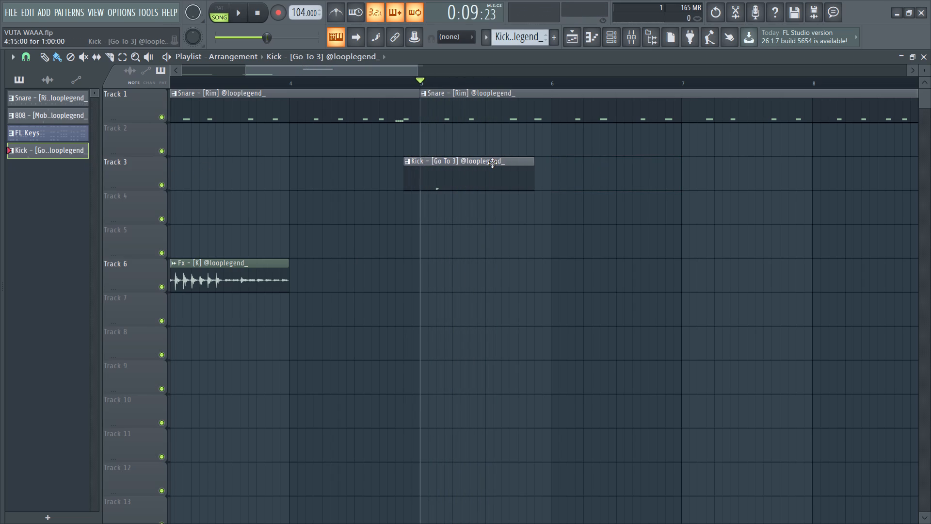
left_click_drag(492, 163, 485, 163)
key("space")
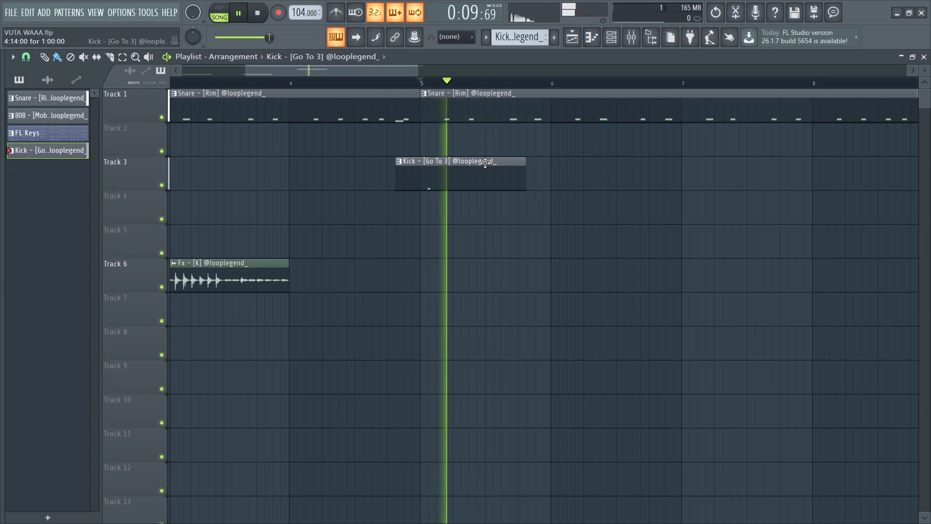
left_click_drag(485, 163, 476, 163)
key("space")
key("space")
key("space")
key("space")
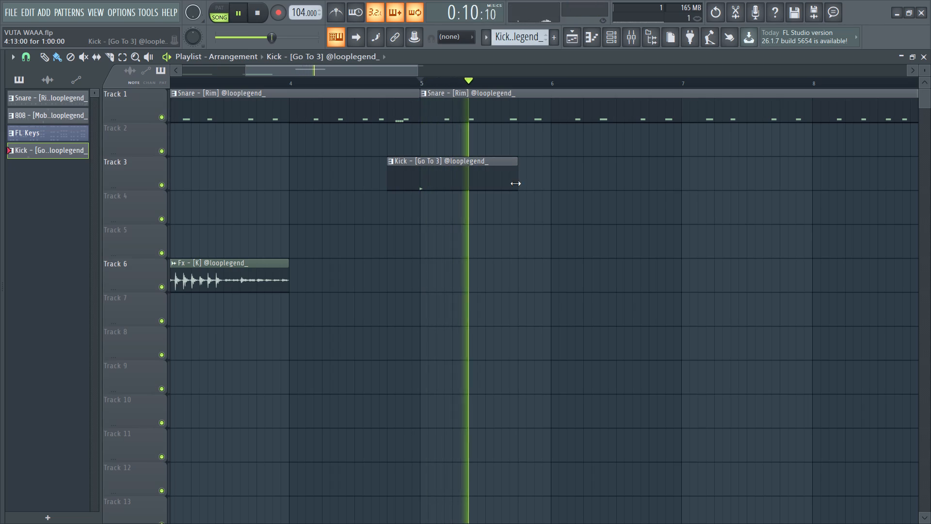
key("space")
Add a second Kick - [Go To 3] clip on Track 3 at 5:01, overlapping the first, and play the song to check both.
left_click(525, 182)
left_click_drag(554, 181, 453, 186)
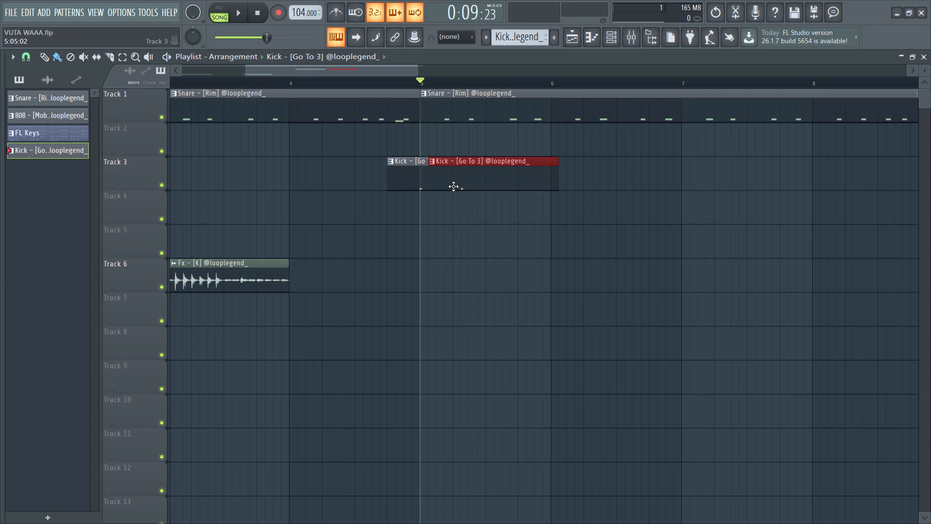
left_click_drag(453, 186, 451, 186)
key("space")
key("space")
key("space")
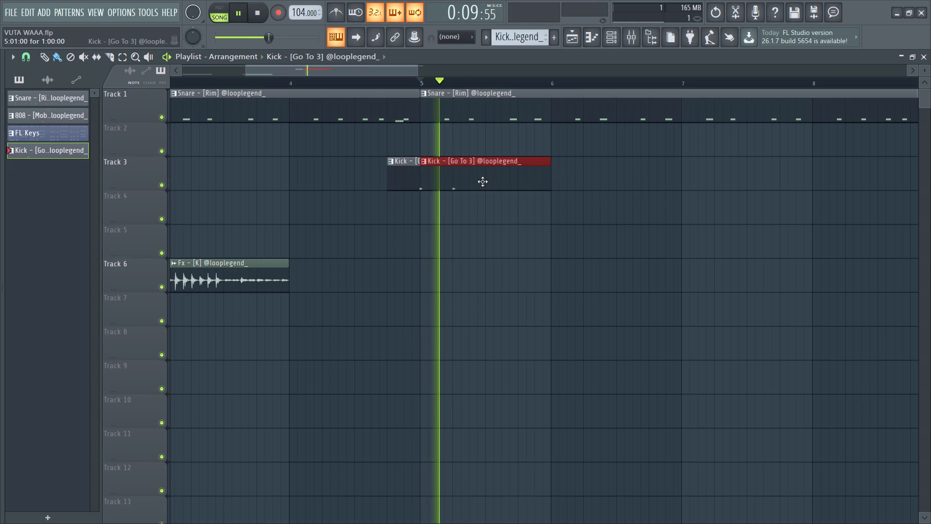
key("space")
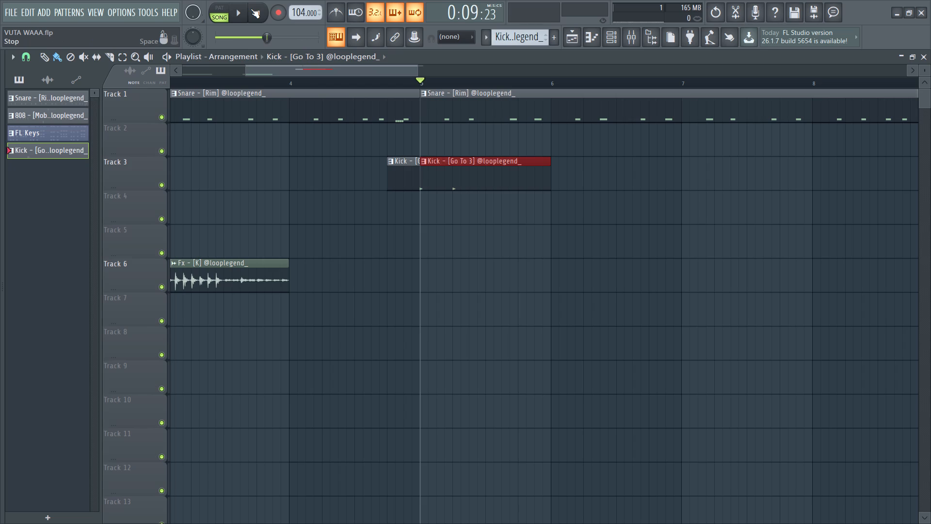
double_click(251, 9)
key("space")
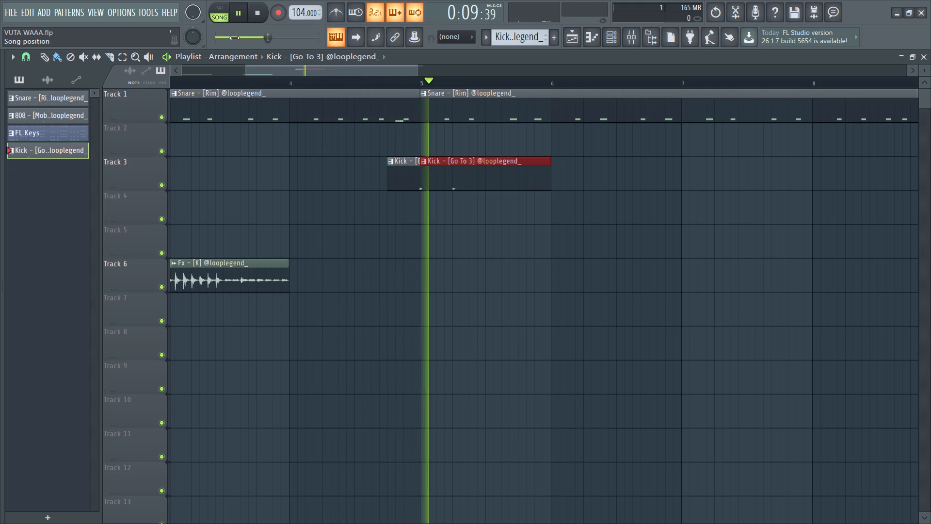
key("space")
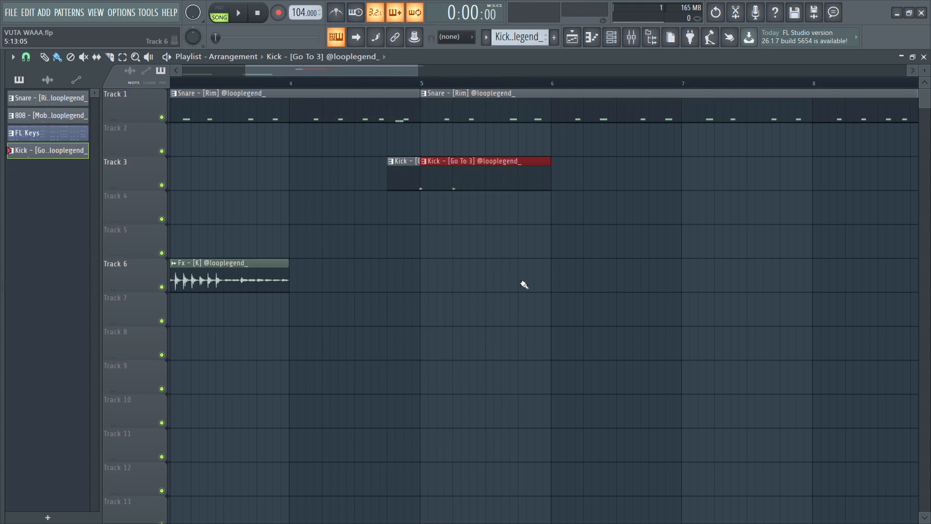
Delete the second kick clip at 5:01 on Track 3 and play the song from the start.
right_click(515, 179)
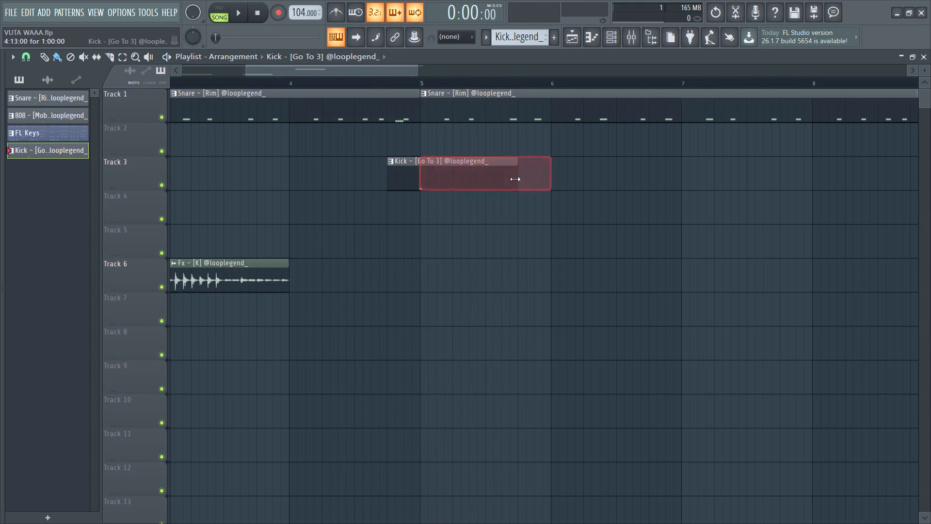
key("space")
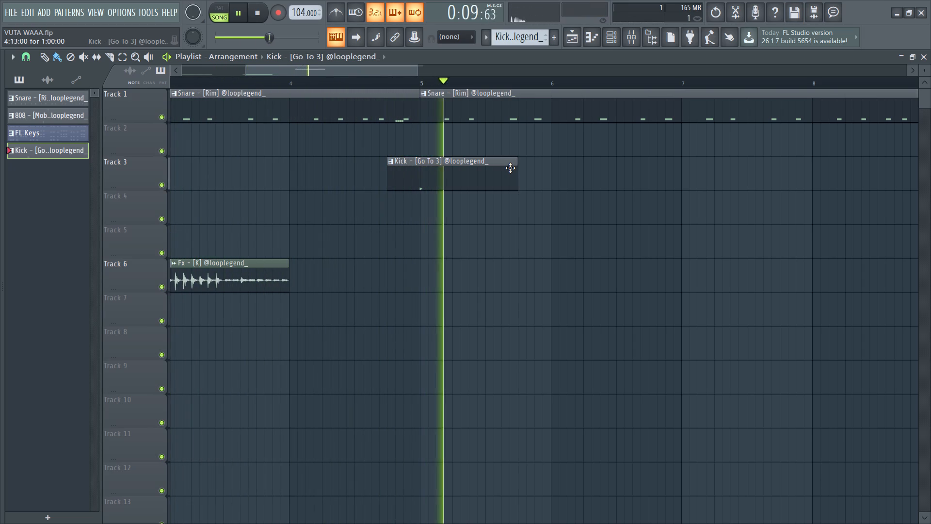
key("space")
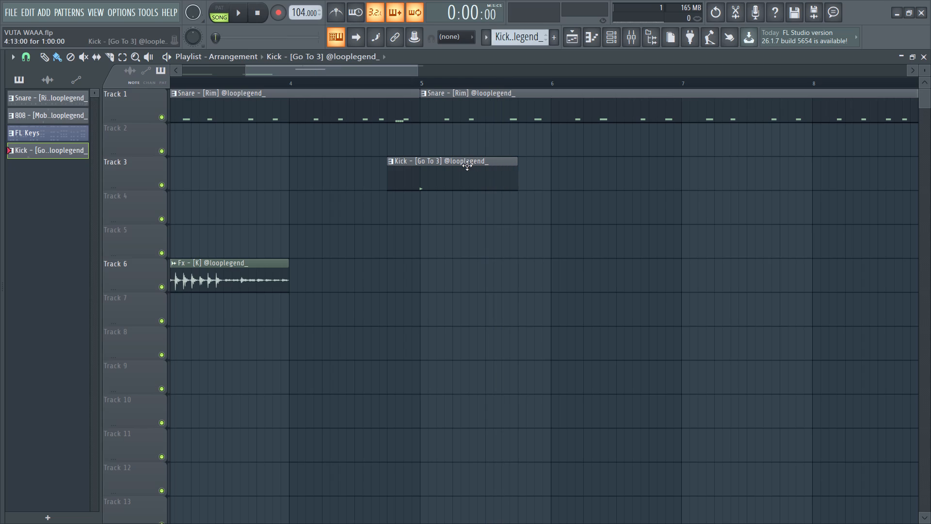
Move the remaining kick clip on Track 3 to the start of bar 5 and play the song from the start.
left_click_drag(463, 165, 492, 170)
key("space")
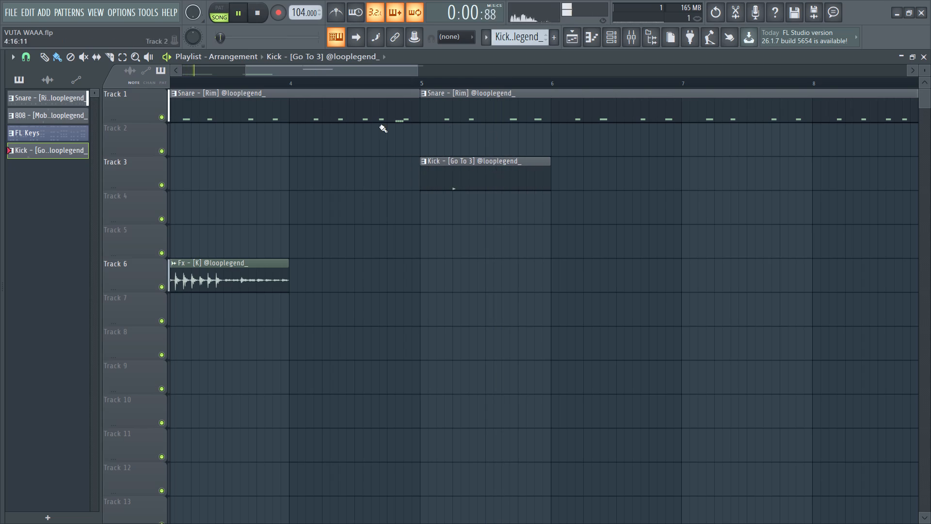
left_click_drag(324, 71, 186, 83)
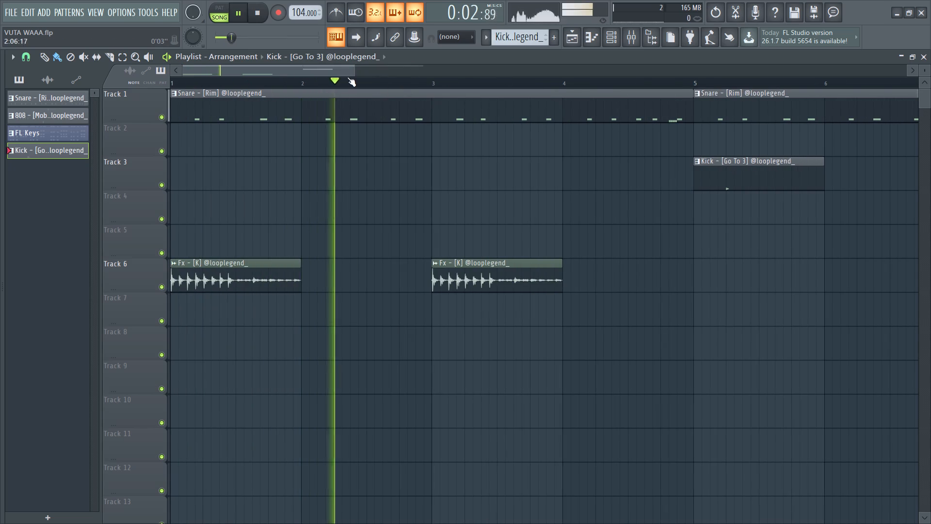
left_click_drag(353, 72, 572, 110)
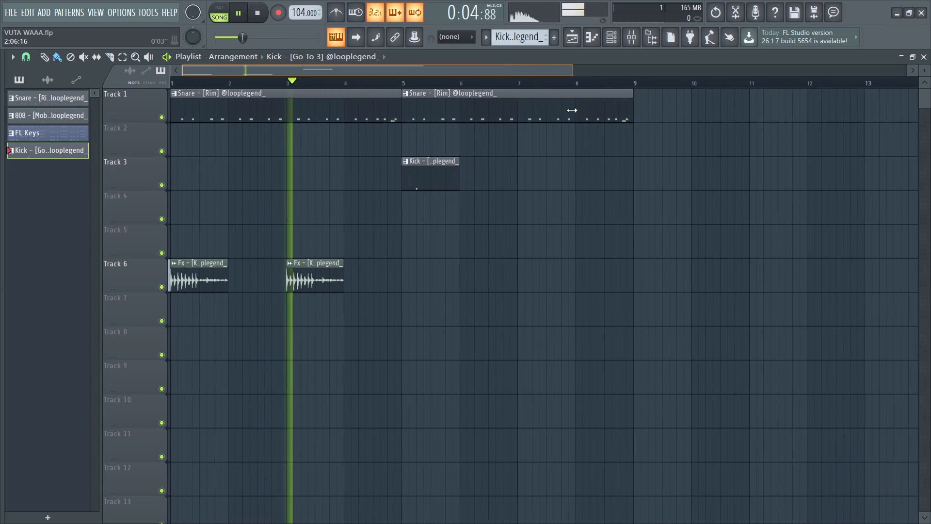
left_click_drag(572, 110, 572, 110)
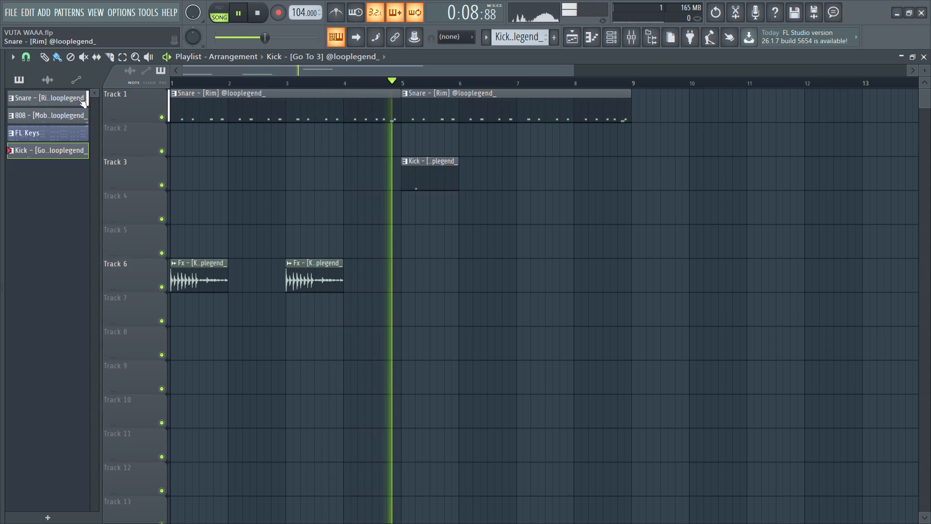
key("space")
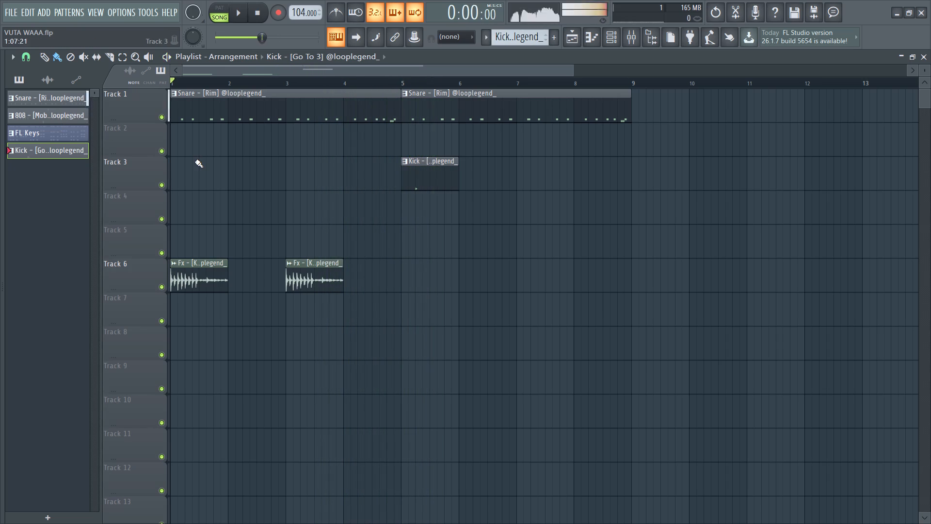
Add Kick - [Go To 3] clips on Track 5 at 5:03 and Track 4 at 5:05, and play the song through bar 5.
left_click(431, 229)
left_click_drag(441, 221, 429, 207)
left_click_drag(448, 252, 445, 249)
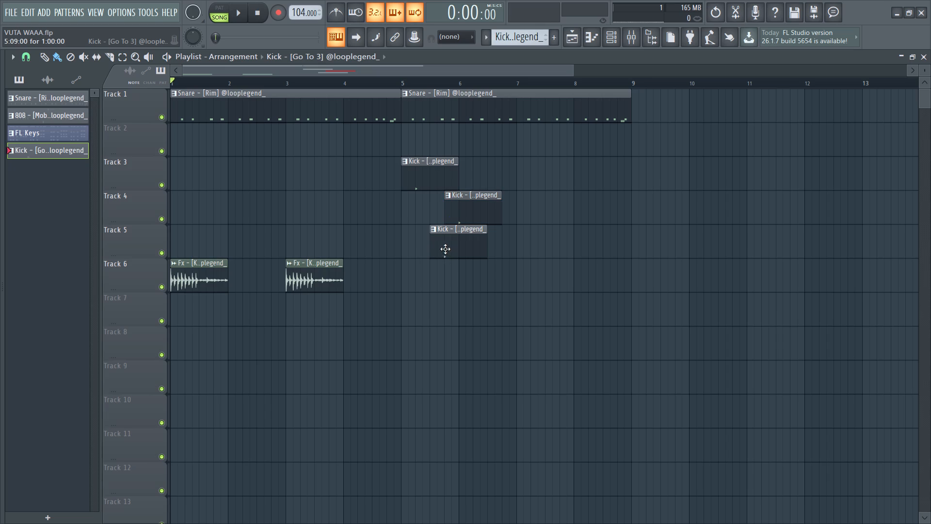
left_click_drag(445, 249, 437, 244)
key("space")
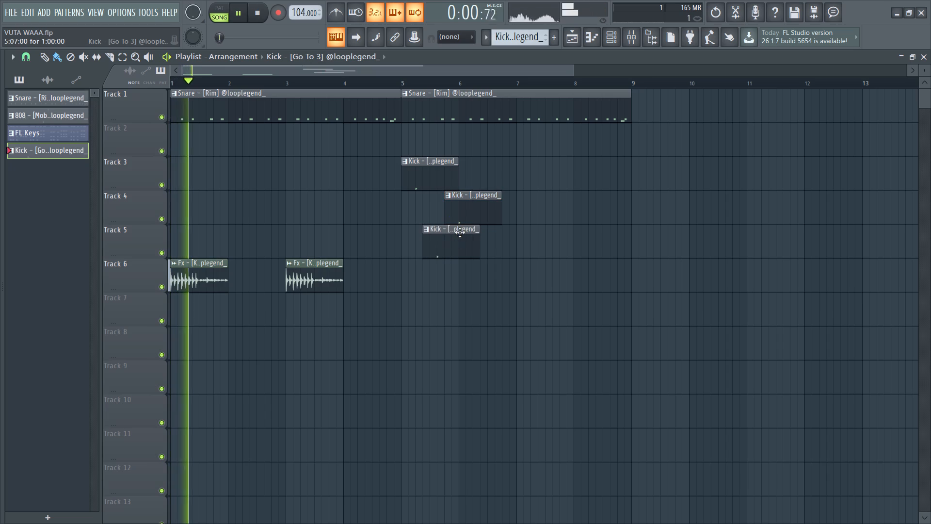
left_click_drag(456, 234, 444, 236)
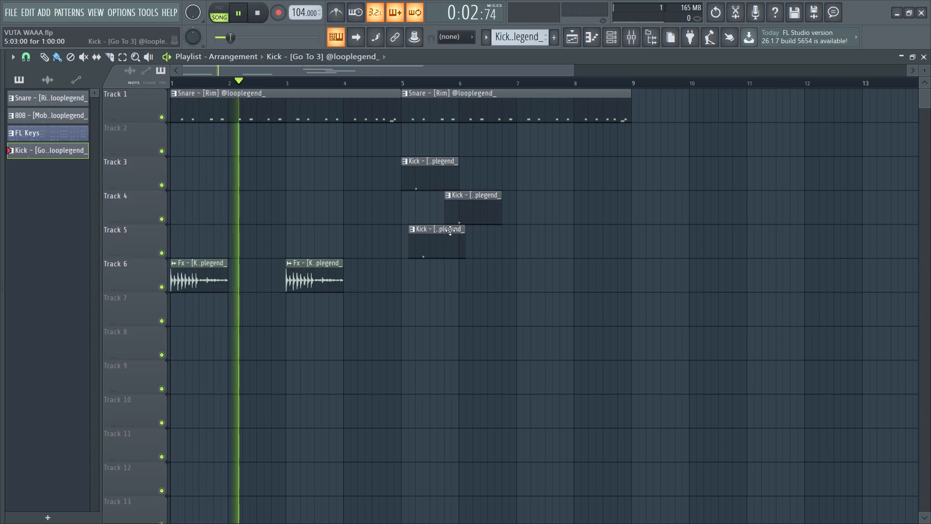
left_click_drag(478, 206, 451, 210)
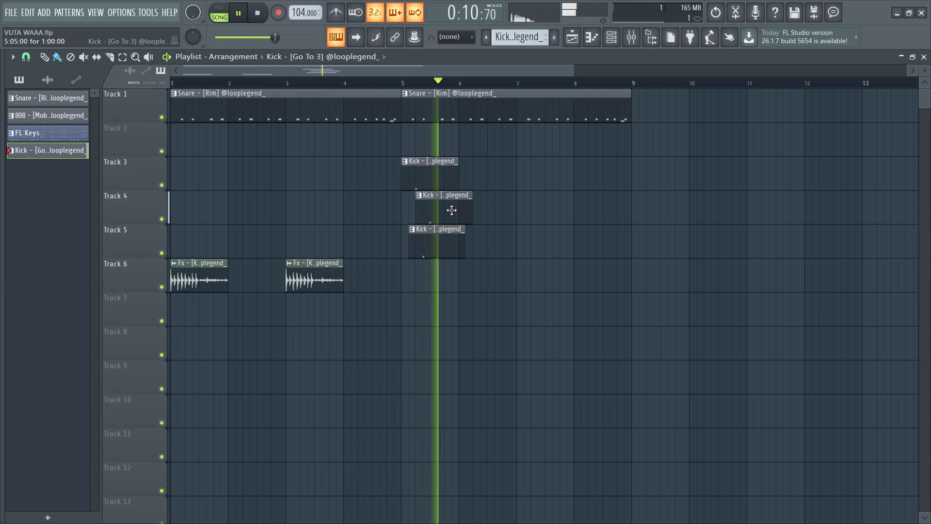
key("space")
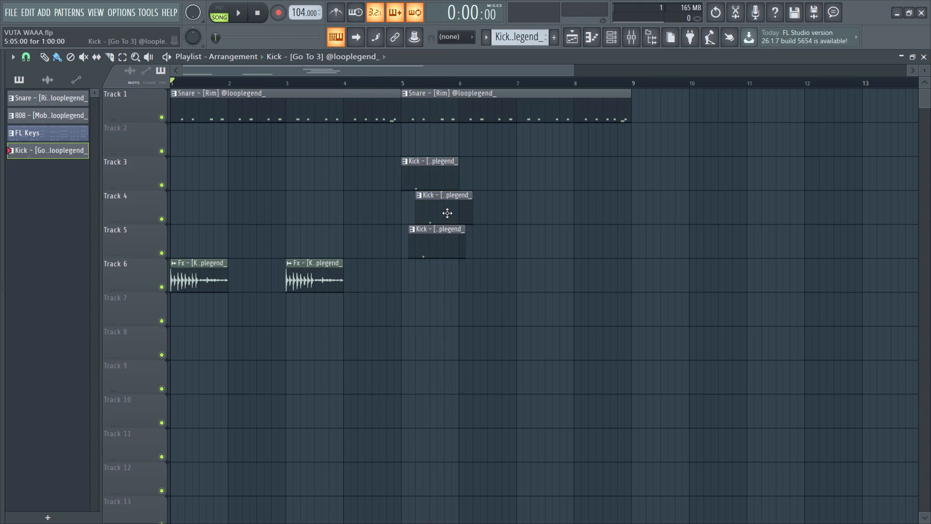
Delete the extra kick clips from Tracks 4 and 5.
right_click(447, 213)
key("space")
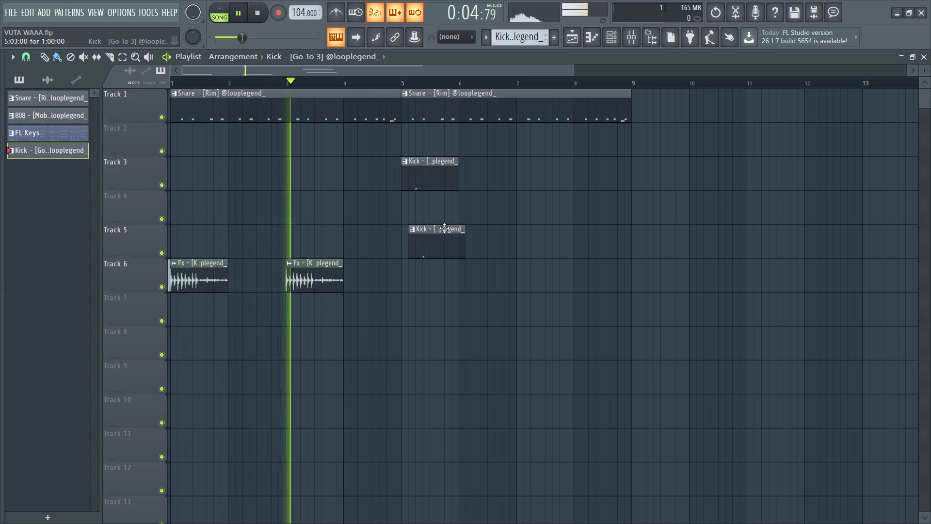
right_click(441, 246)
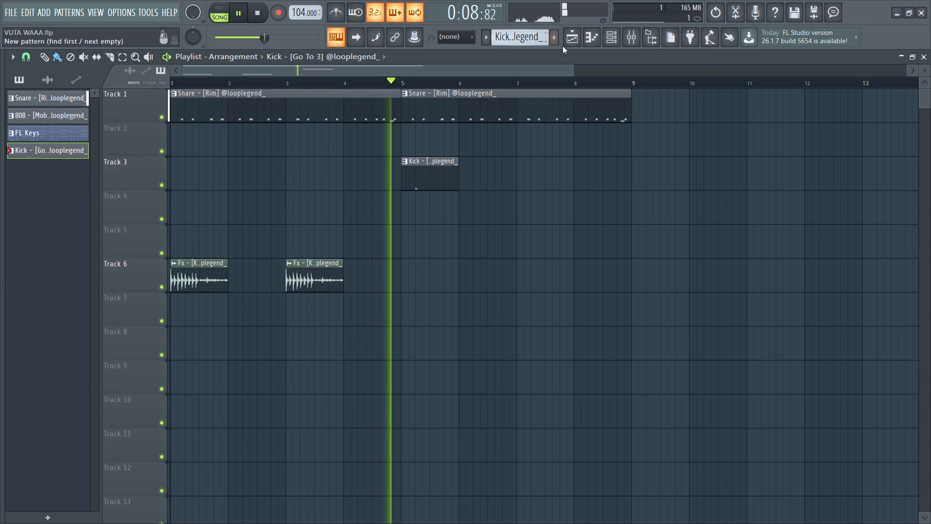
Add a second hit on step 13 of the Kick - [Go To 3] channel in the Channel rack.
left_click(614, 42)
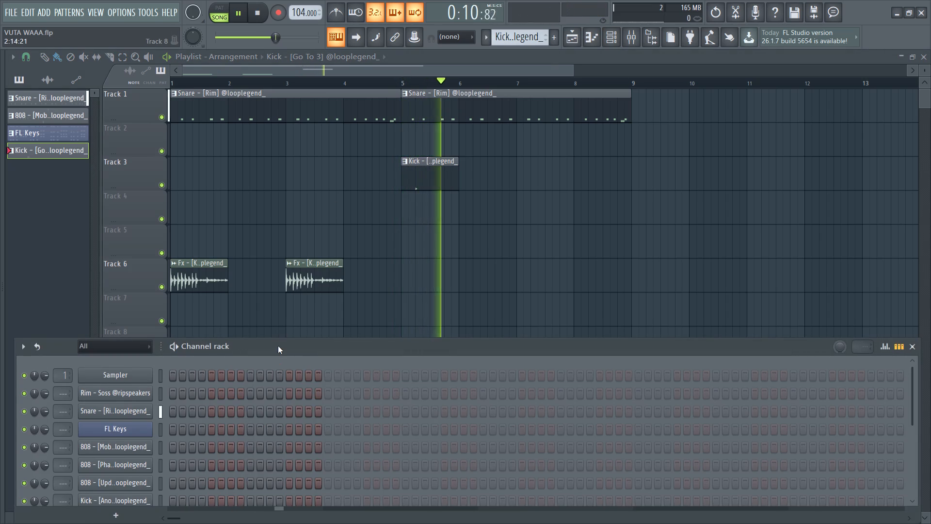
left_click_drag(279, 348, 286, 233)
scroll(314, 287, "down", 4)
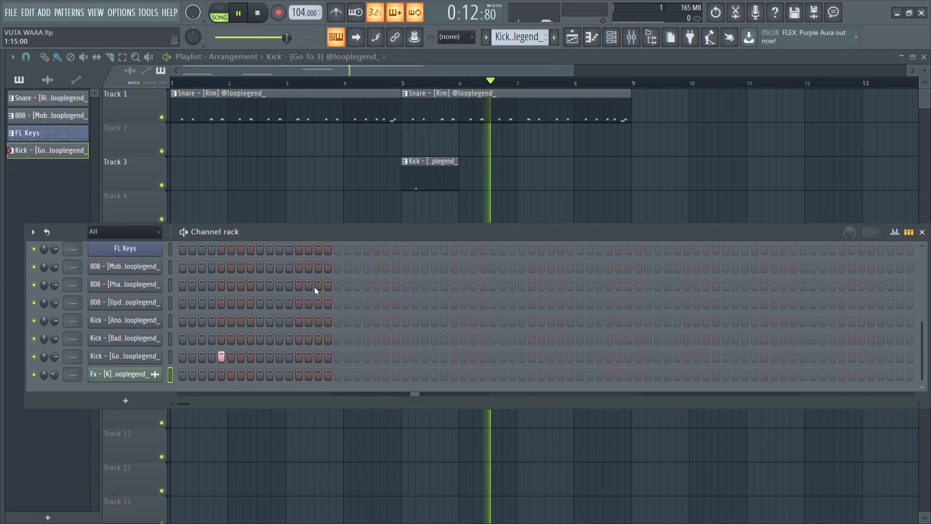
scroll(314, 287, "down", 3)
key("space")
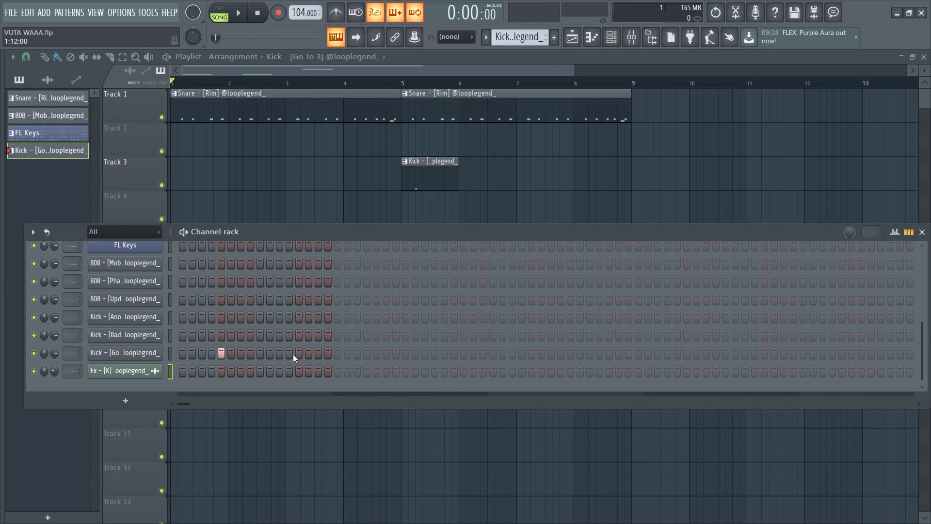
left_click(298, 354)
key("space")
key("space")
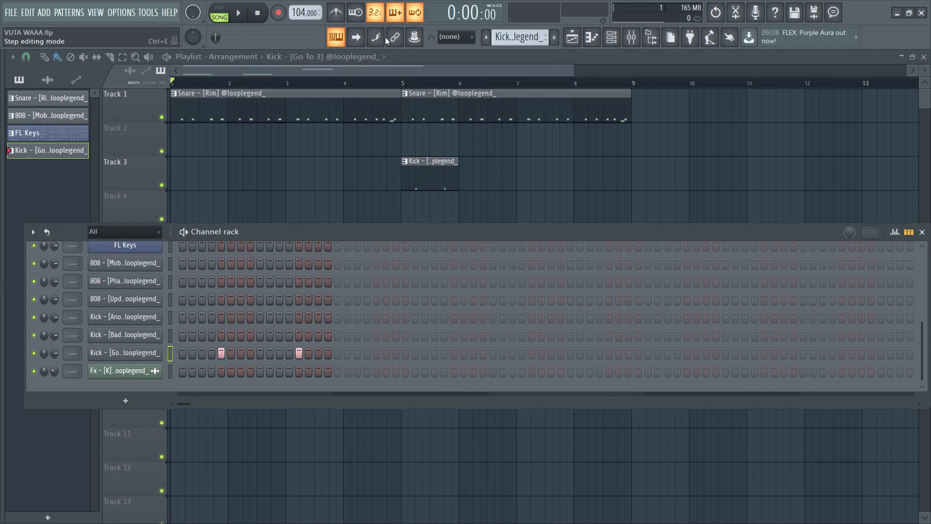
Play the song from bar 5 to check the kick pattern against the snare, and close the Channel rack.
left_click(402, 82)
key("space")
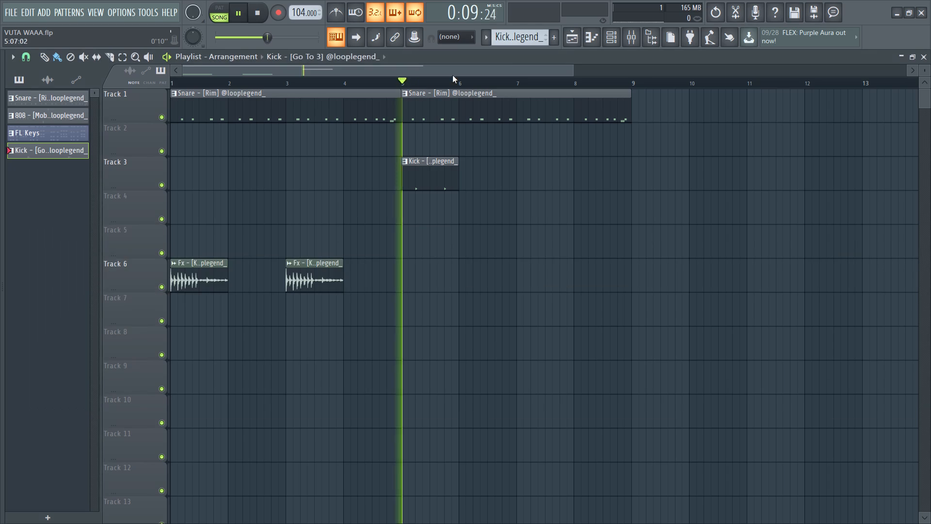
left_click(611, 37)
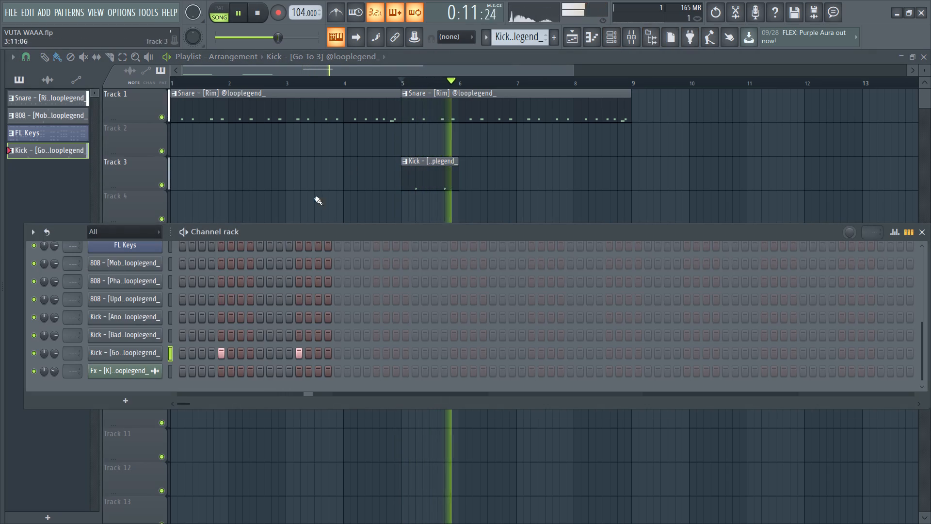
key("space")
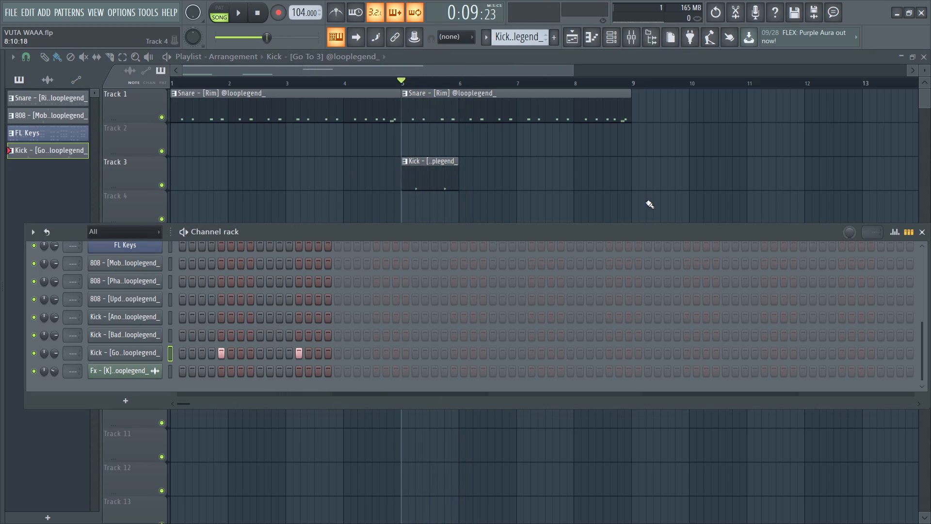
left_click(919, 230)
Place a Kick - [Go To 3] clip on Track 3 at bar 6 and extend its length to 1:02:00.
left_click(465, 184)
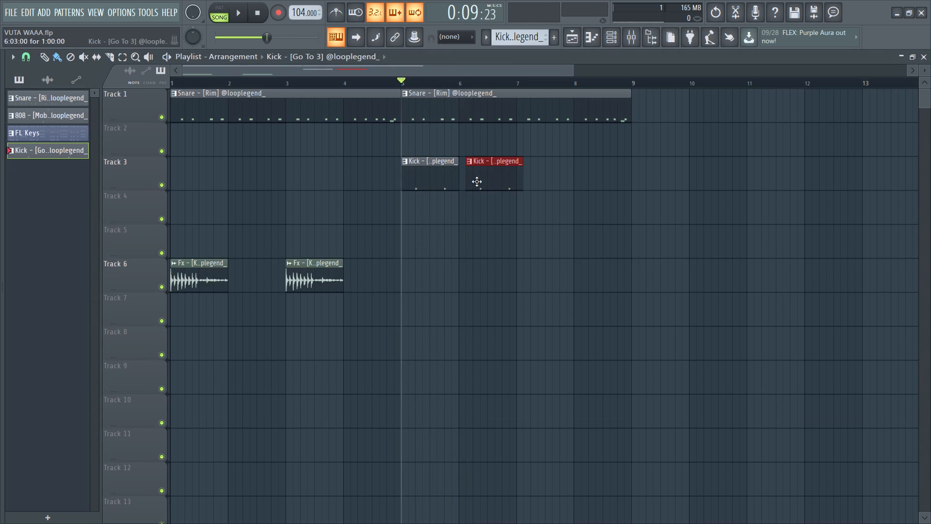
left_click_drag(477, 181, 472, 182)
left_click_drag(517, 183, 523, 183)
Place another Kick - [Go To 3] clip on Track 3, starting in the second half of bar 7.
left_click(554, 183)
left_click(561, 183)
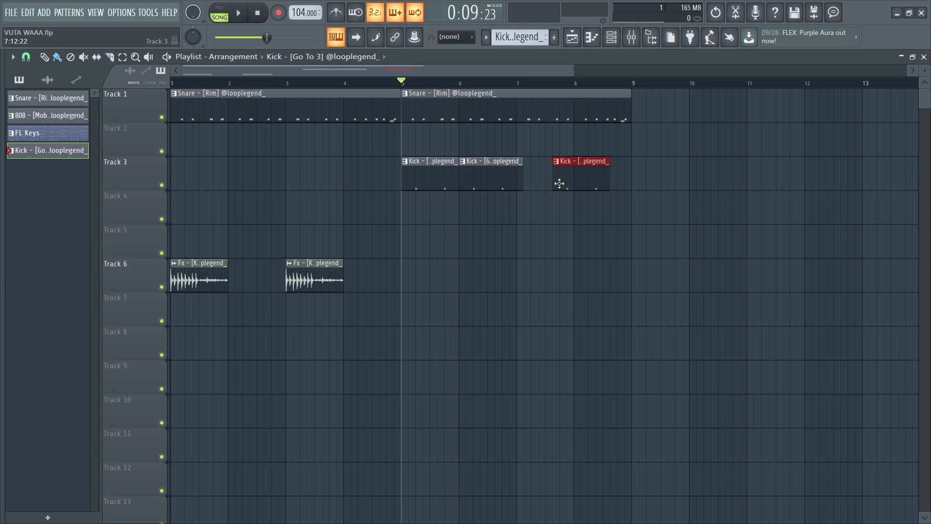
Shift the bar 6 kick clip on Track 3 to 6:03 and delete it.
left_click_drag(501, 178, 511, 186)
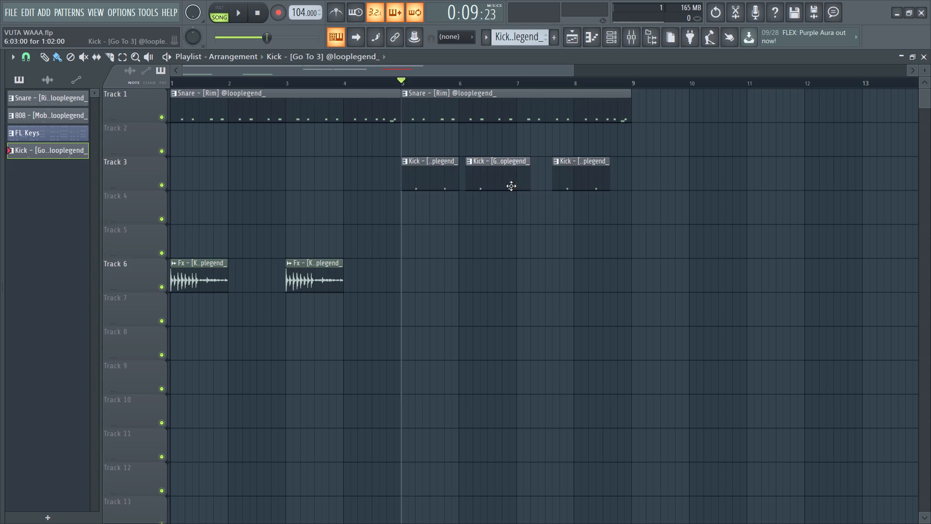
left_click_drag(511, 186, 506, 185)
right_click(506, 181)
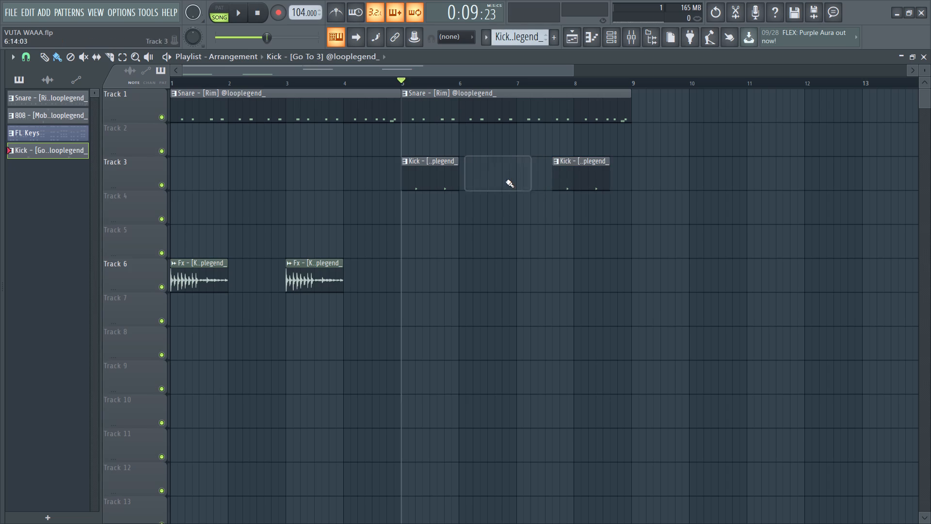
Place a Kick - [Go To 3] clip on Track 3 at the start of bar 6, directly after the bar 5 clip.
left_click(432, 176)
left_click(492, 180)
left_click_drag(517, 180, 500, 181)
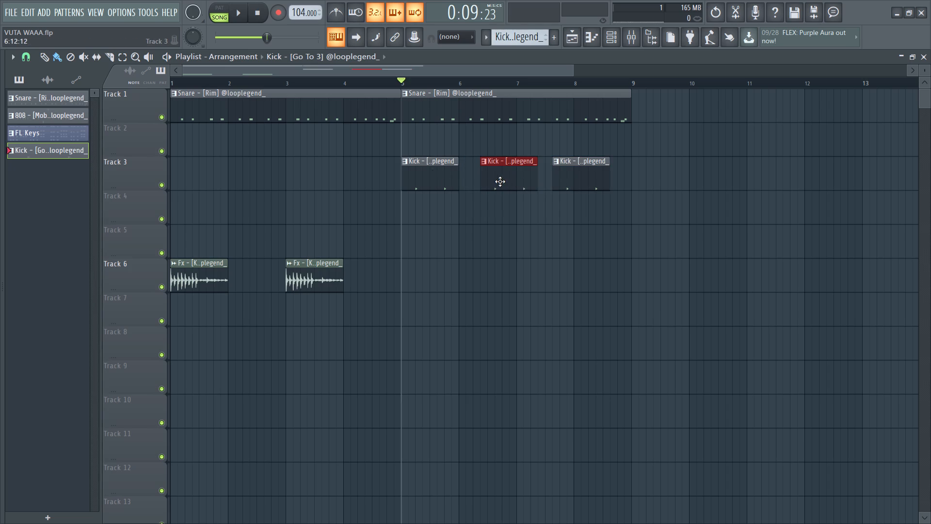
left_click_drag(500, 181, 488, 182)
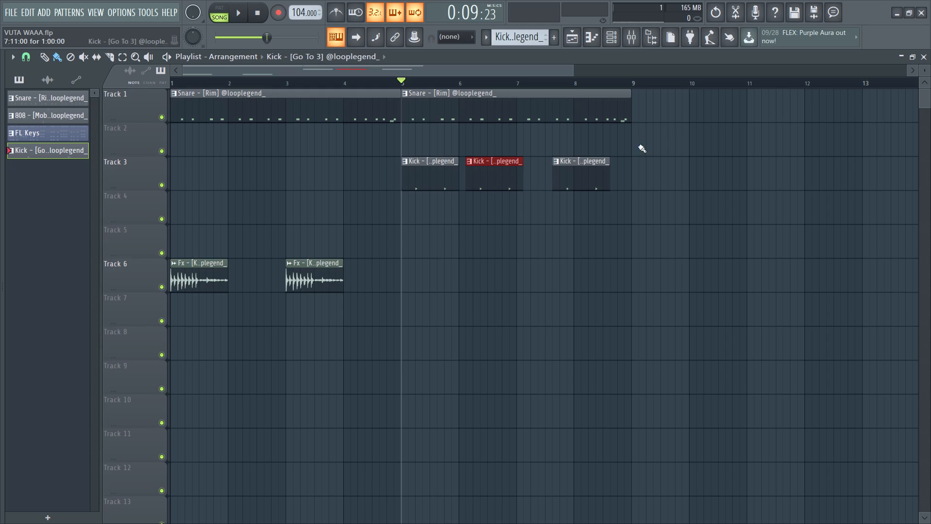
left_click(611, 34)
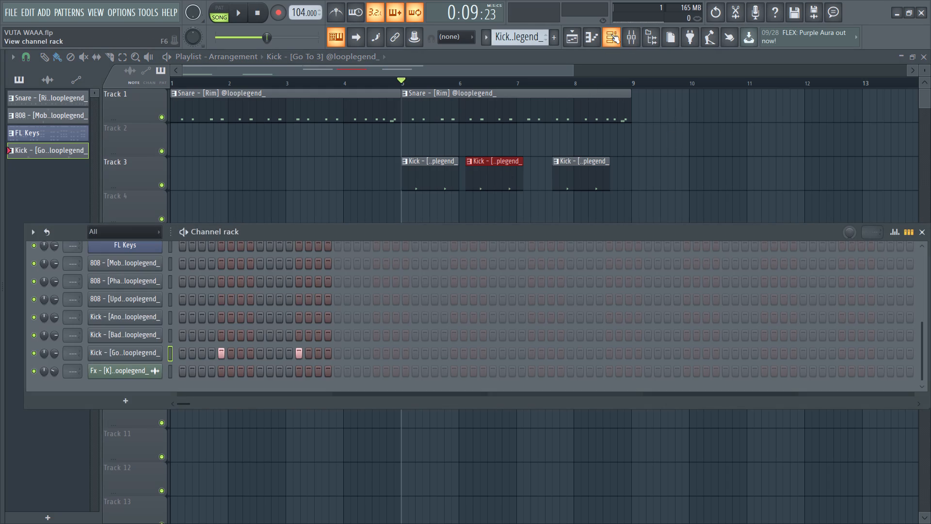
left_click(918, 231)
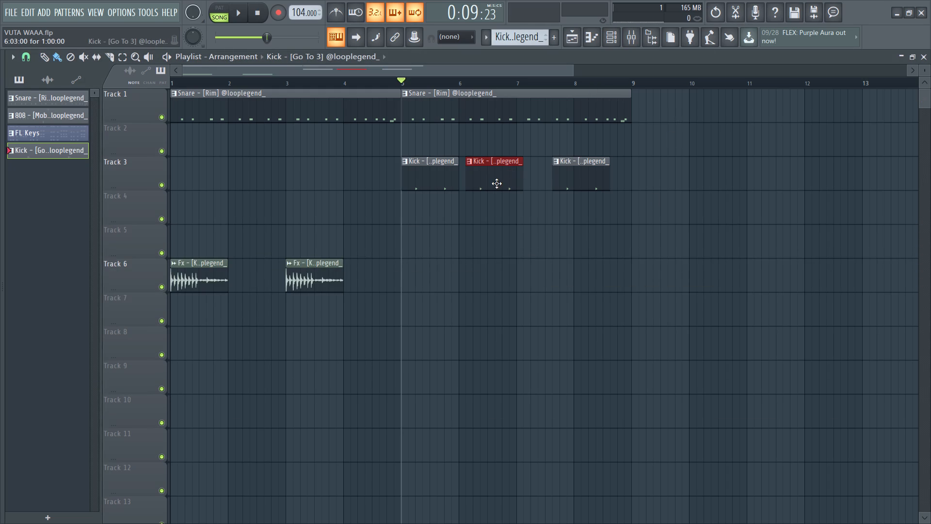
left_click_drag(496, 182, 486, 180)
Move the last kick clip on Track 3 to the start of bar 7 and add another at bar 8.
left_click_drag(588, 180, 562, 181)
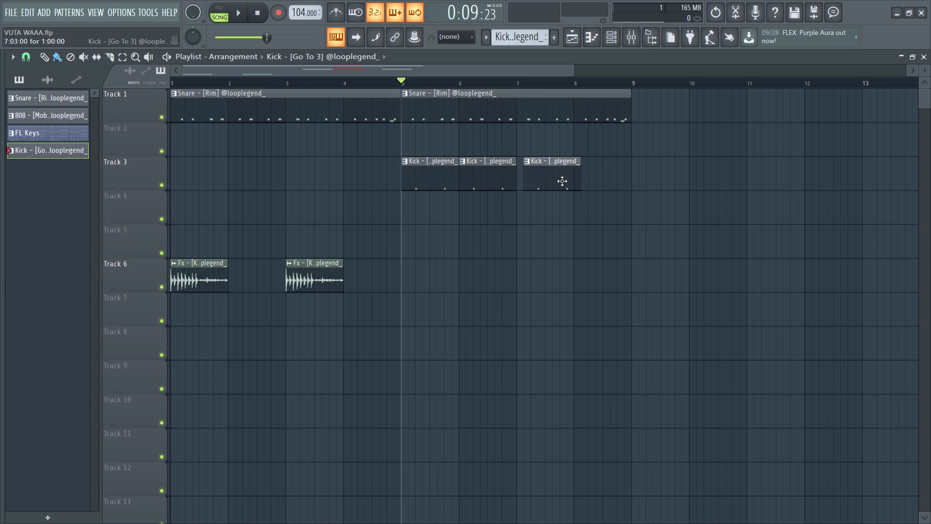
left_click_drag(562, 181, 554, 182)
left_click(578, 180)
left_click_drag(595, 178, 590, 179)
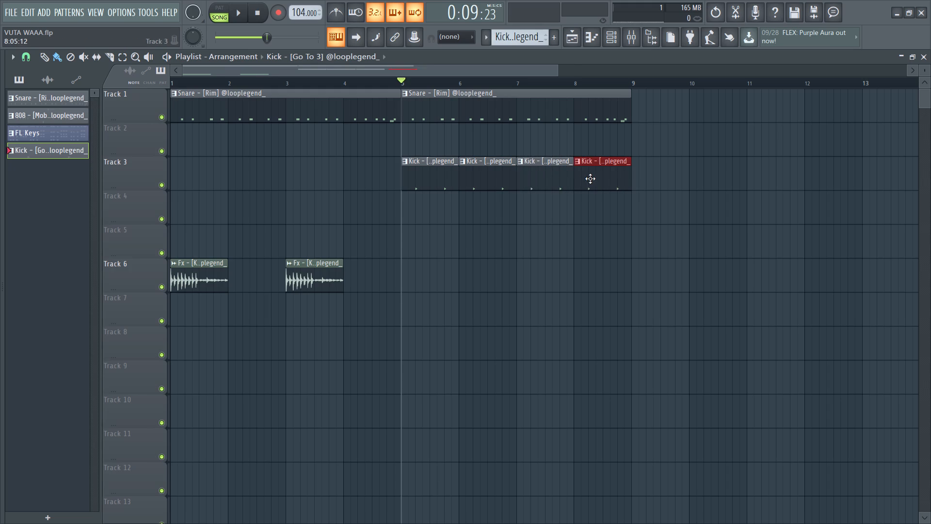
left_click_drag(590, 179, 590, 179)
Play the song from bar 5 to check the four consecutive kick clips against the snare.
key("space")
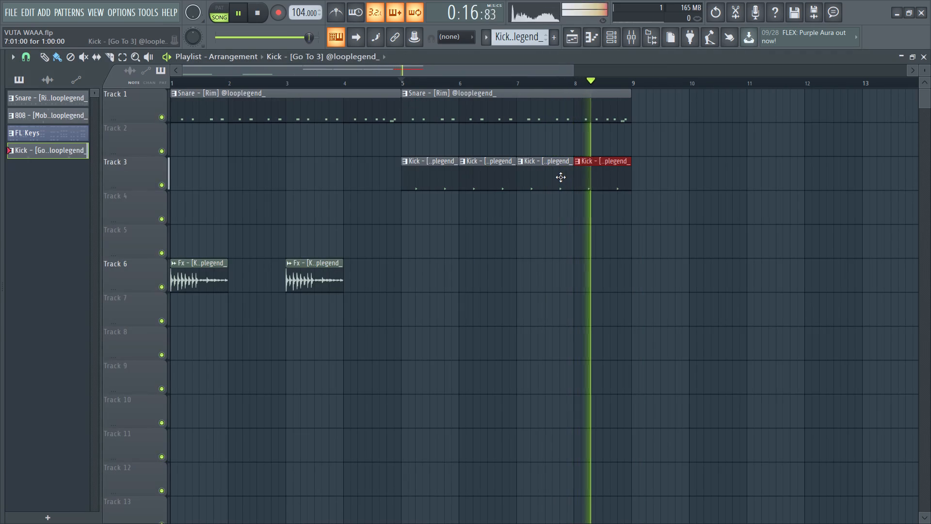
key("space")
key("space")
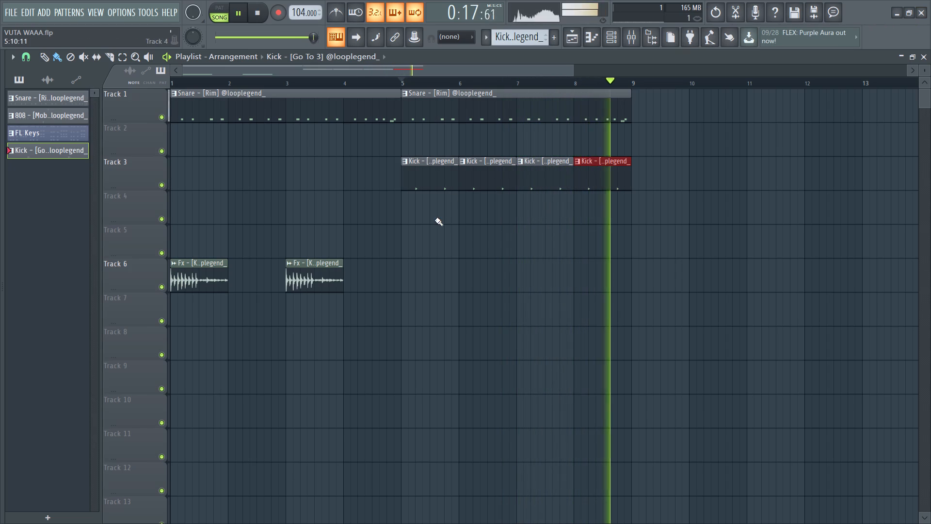
key("space")
Place a copy of the Fx - [K] audio clip on Track 6 at the start of bar 8.
left_click(316, 276)
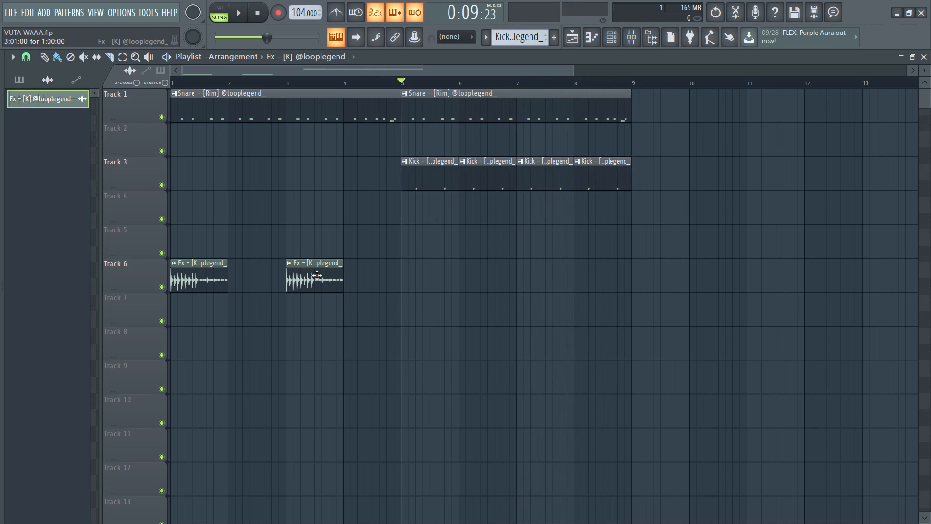
left_click(582, 280)
left_click_drag(600, 281, 595, 284)
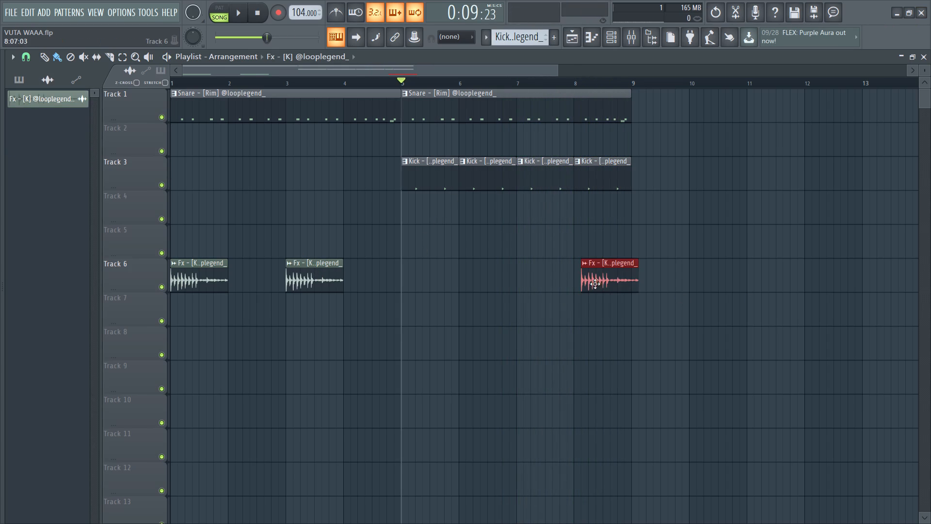
left_click_drag(595, 284, 593, 284)
Play the song from bar 5 to check the Fx clip in bar 8.
key("space")
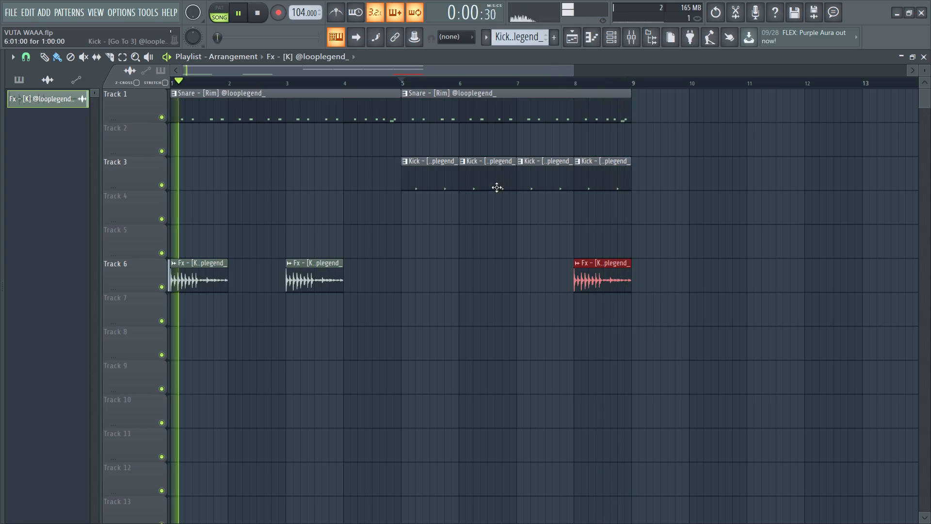
key("space")
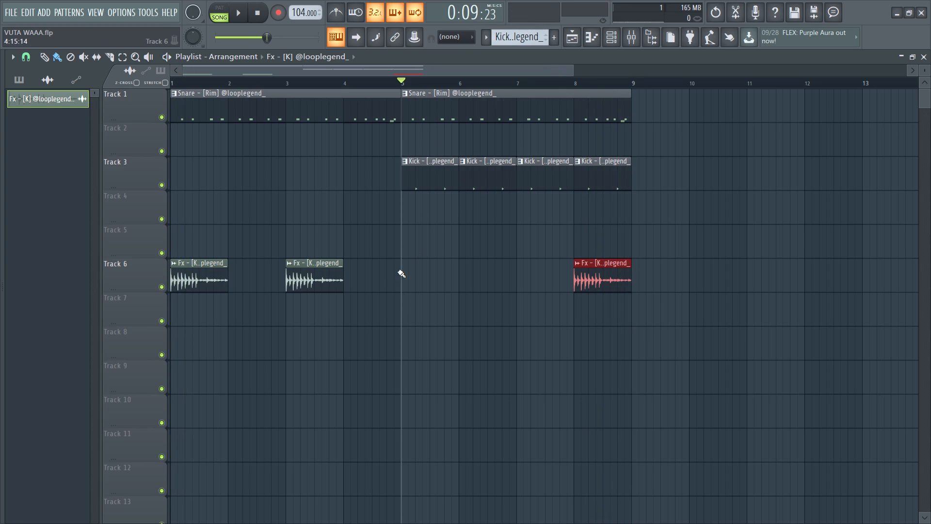
Duplicate the snare, kick and Fx clips of bars 5 to 8 so the copies start at bar 9.
left_click_drag(407, 306, 554, 79, "ctrl")
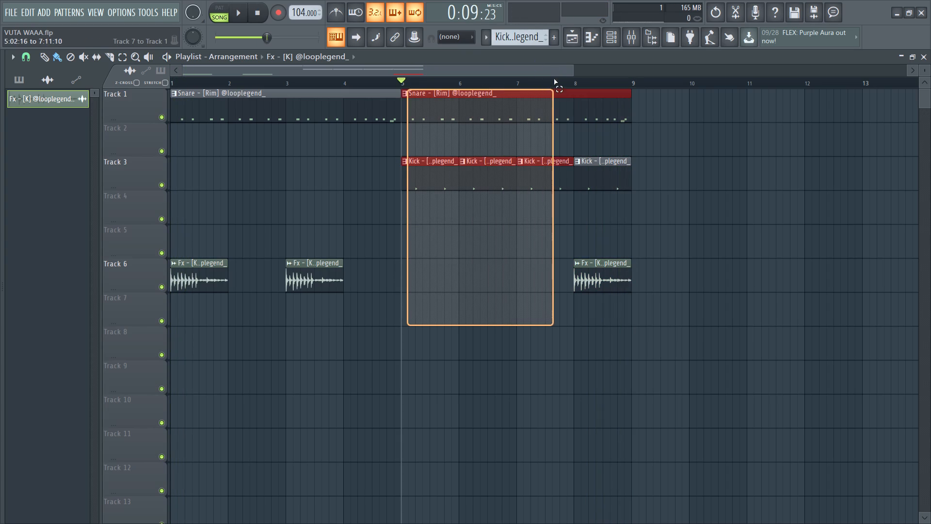
left_click_drag(554, 79, 602, 83, "ctrl")
left_click_drag(418, 105, 433, 108, "shift")
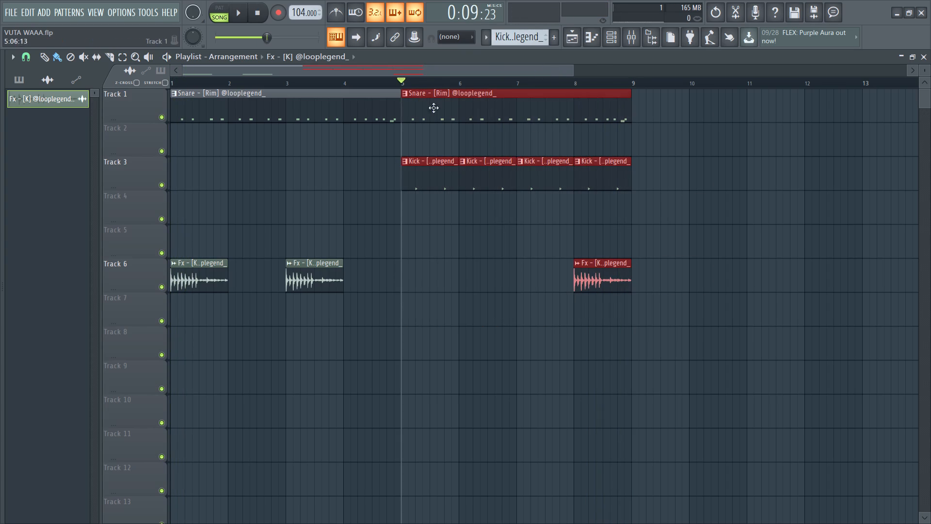
left_click_drag(433, 108, 649, 82, "shift")
Play the arrangement from bar 5 and again from the beginning to check the duplicated section.
key("space")
key("space")
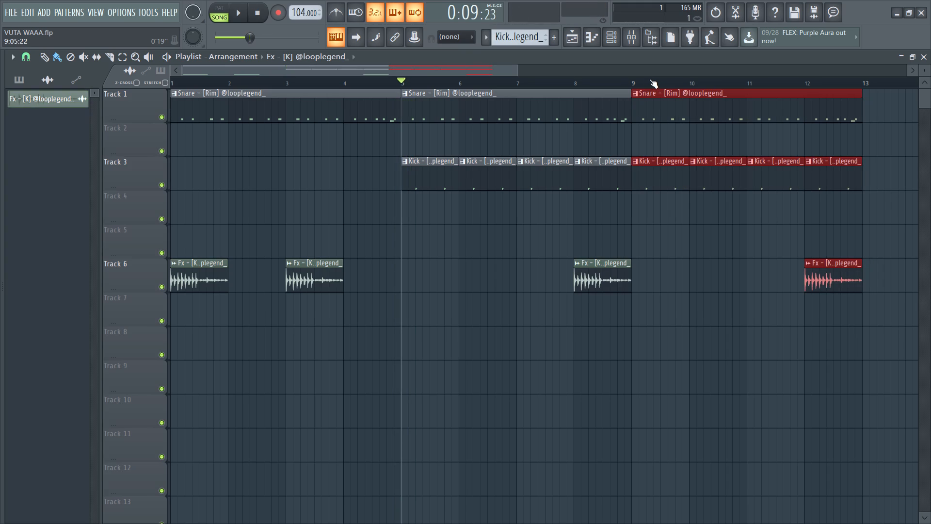
key("space")
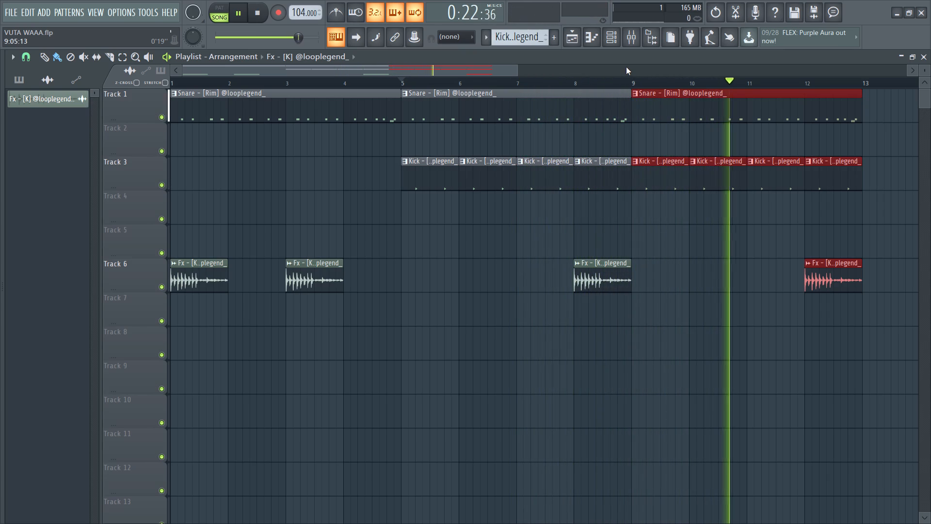
key("space")
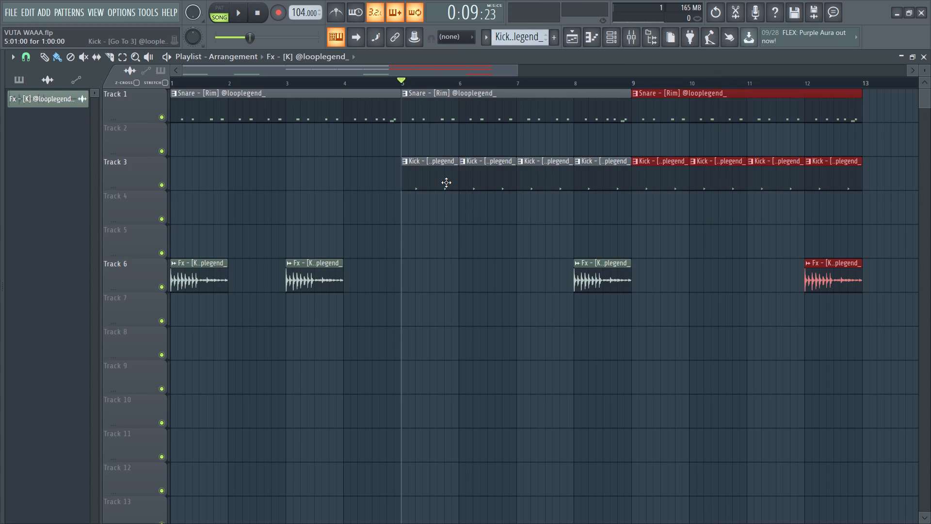
key("space")
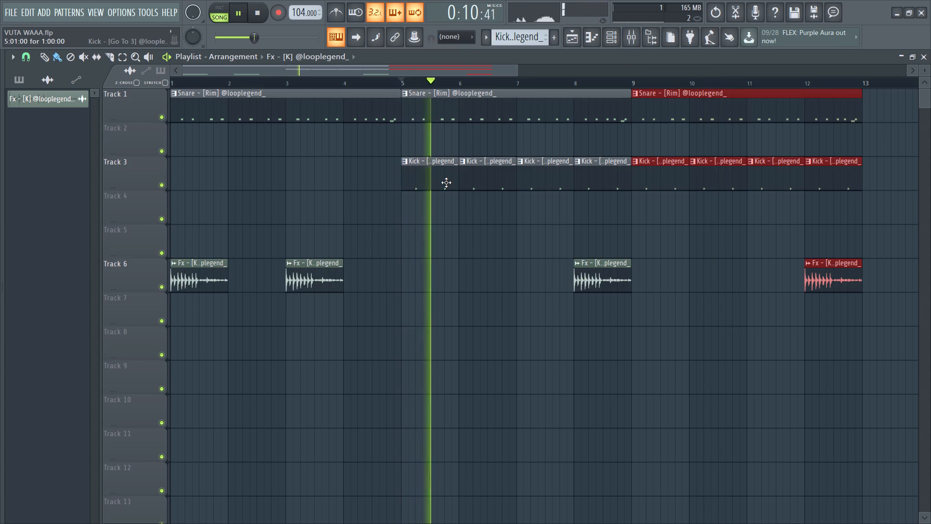
key("space")
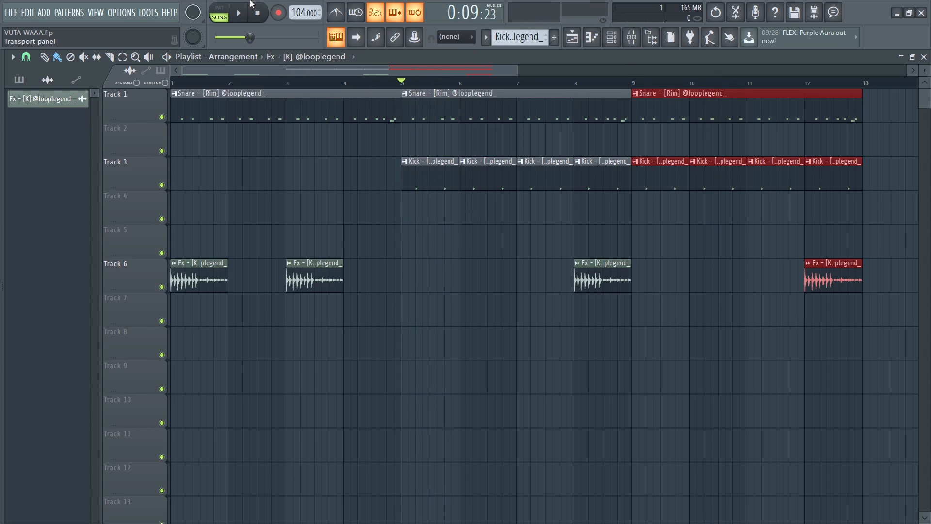
double_click(254, 12)
key("space")
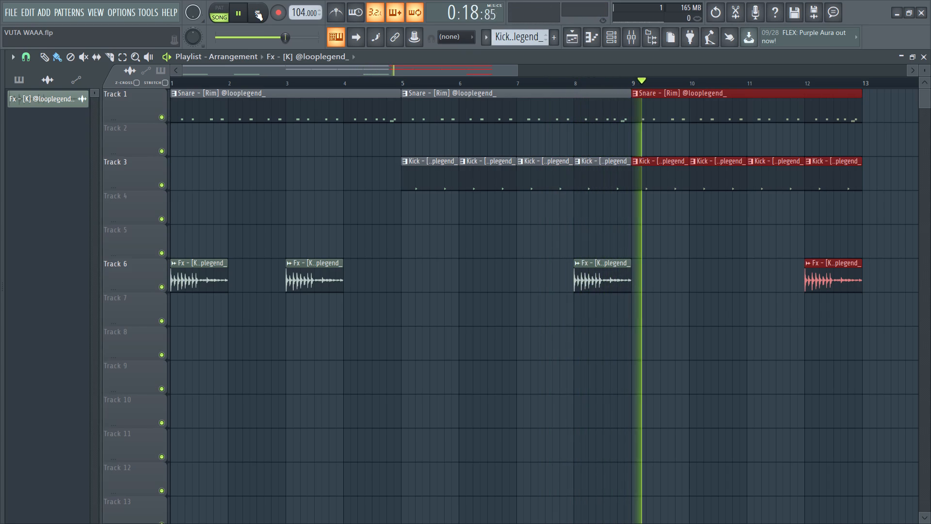
key("space")
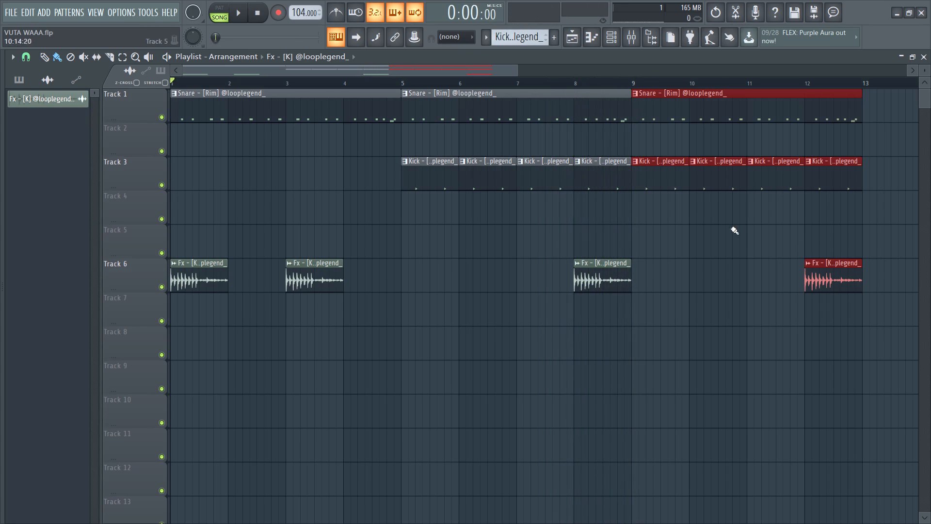
Delete the four duplicated kick clips in bars 9 to 12 on Track 3.
right_click(663, 185)
right_click(733, 189)
right_click(792, 181)
right_click(873, 183)
right_click(841, 181)
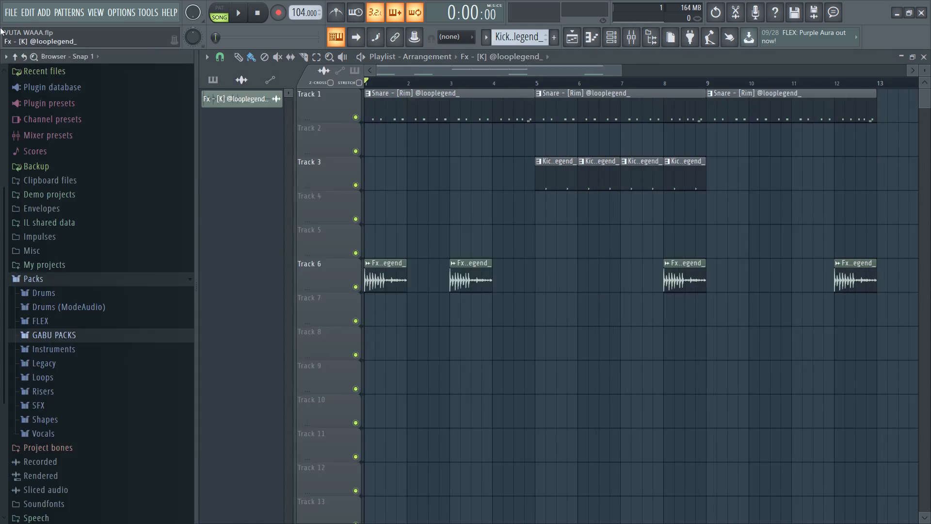
Clone the Kick - [Go To 3] pattern and select the clone.
left_click(23, 78)
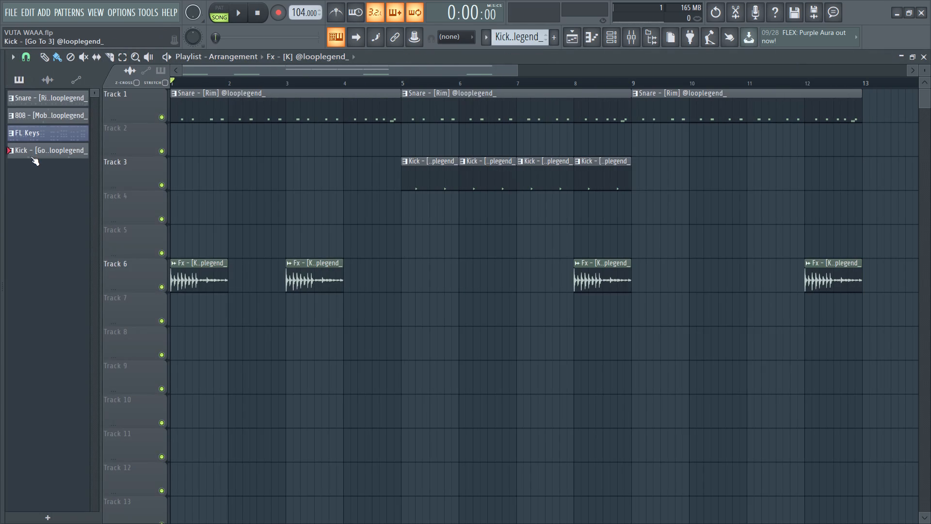
left_click(32, 153)
right_click(33, 153)
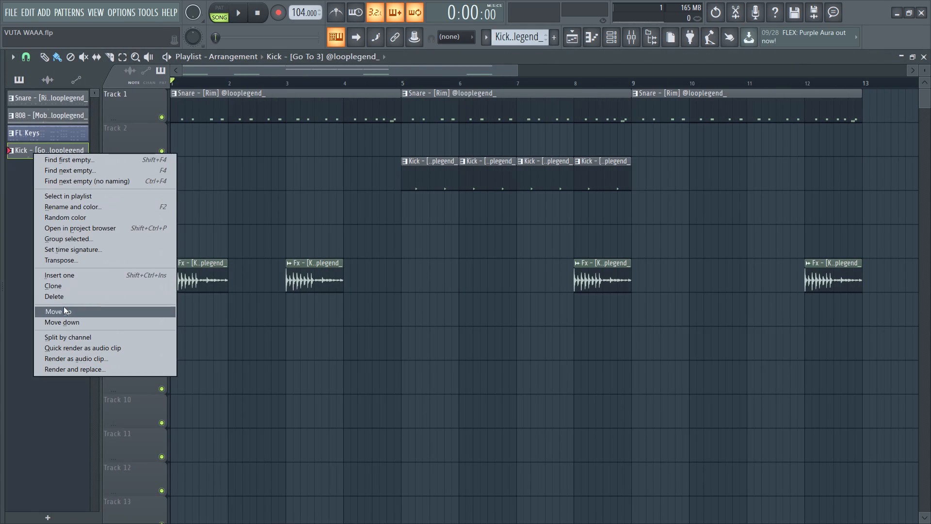
left_click(65, 291)
left_click(48, 163)
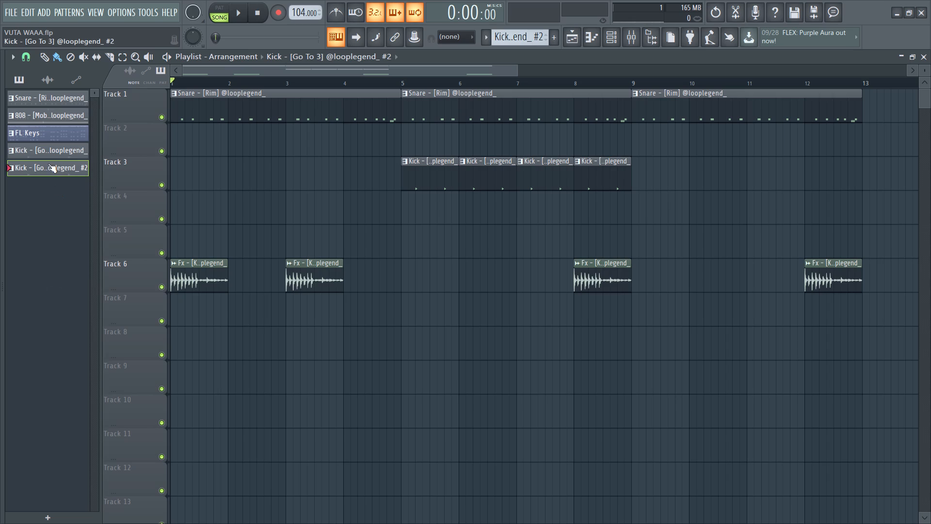
Remove the Kick - [Go To 3] hit on step 13 from the cloned pattern, keeping the hit on step 5.
left_click(610, 28)
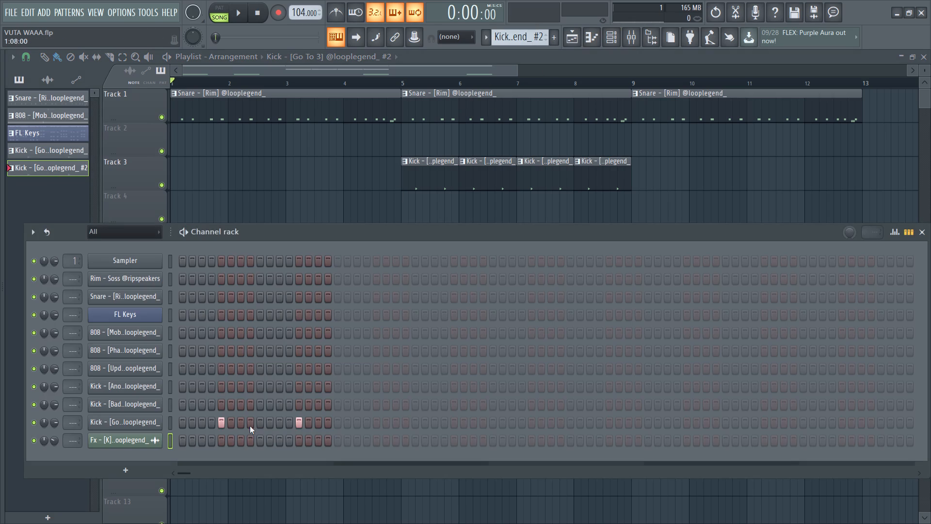
right_click(300, 425)
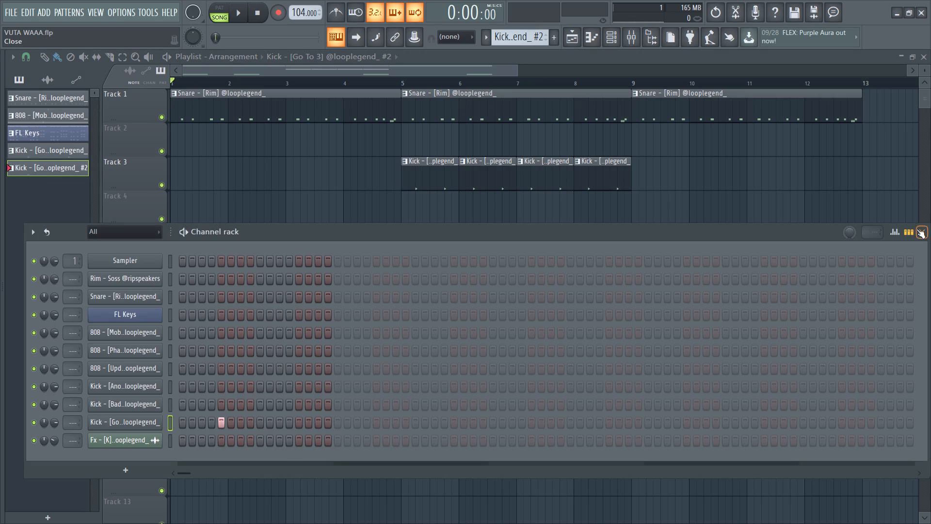
left_click(920, 229)
Place the cloned one-hit kick pattern on Track 3 in each of bars 9, 10, 11 and 12.
left_click(638, 180)
left_click_drag(676, 183, 670, 185)
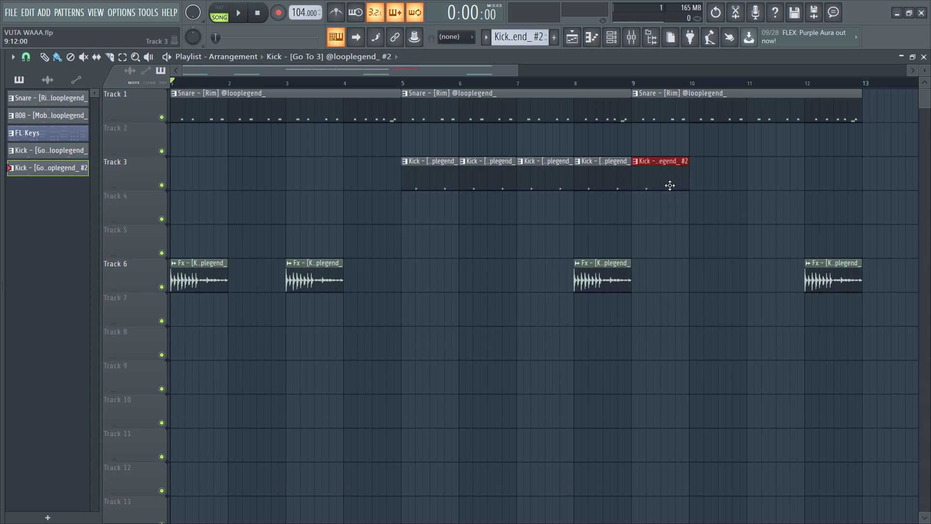
left_click_drag(670, 185, 669, 186)
left_click(707, 183)
left_click_drag(718, 181, 698, 185)
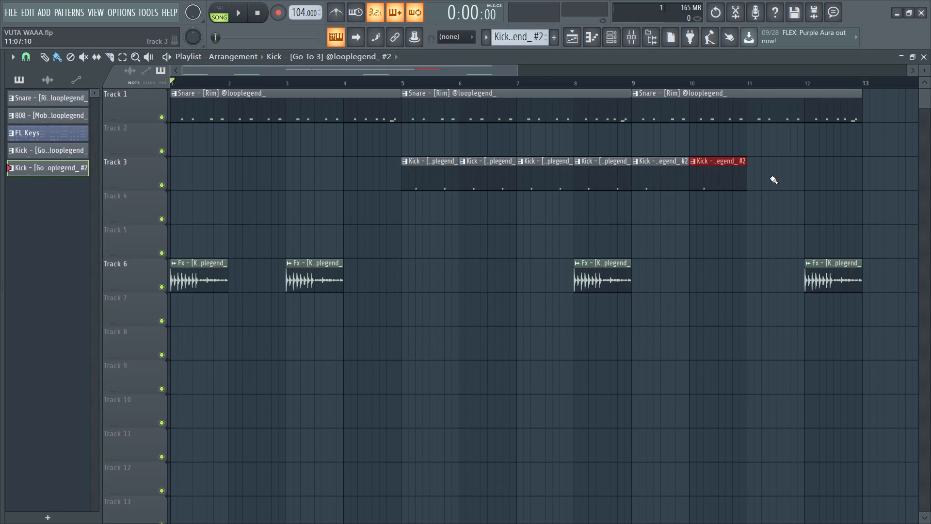
left_click(770, 178)
left_click_drag(787, 176, 761, 179)
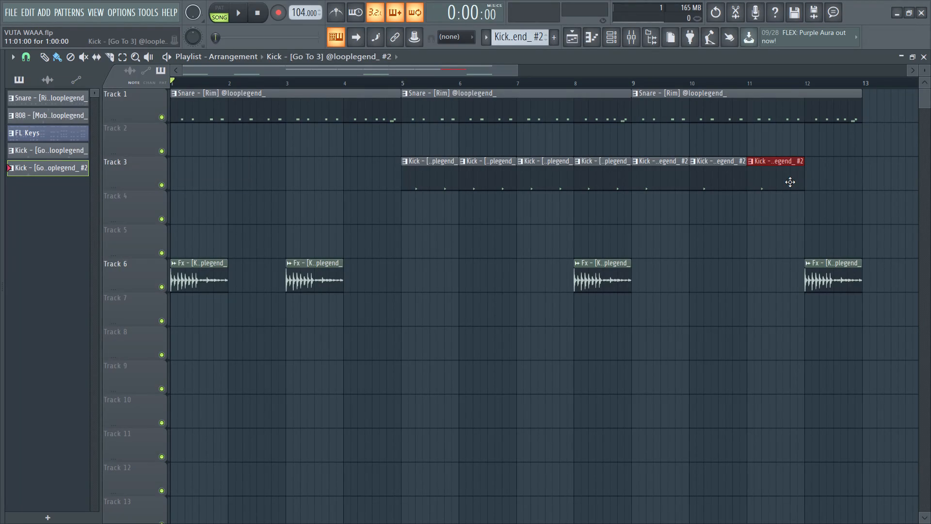
left_click(819, 180)
left_click_drag(830, 180, 814, 183)
Play the arrangement from the beginning through the new kick section, saving the project during playback.
key("space")
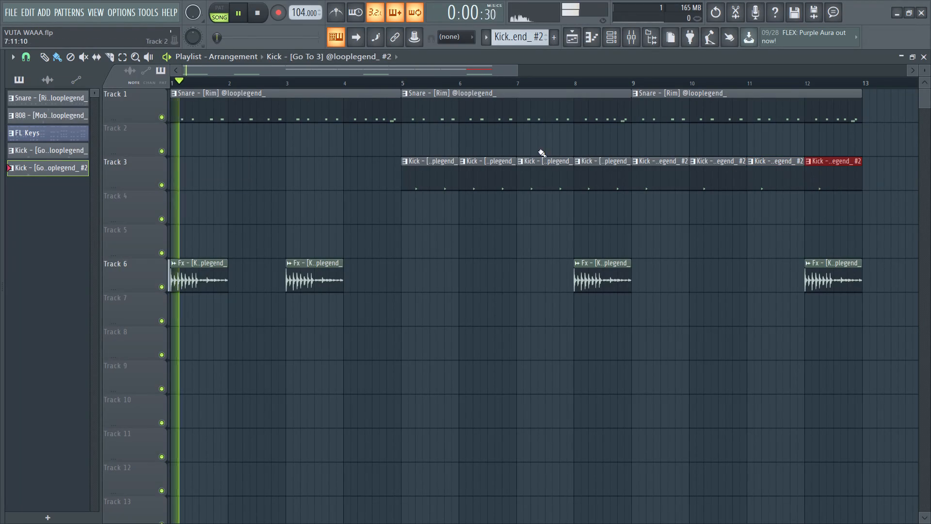
right_click(399, 345)
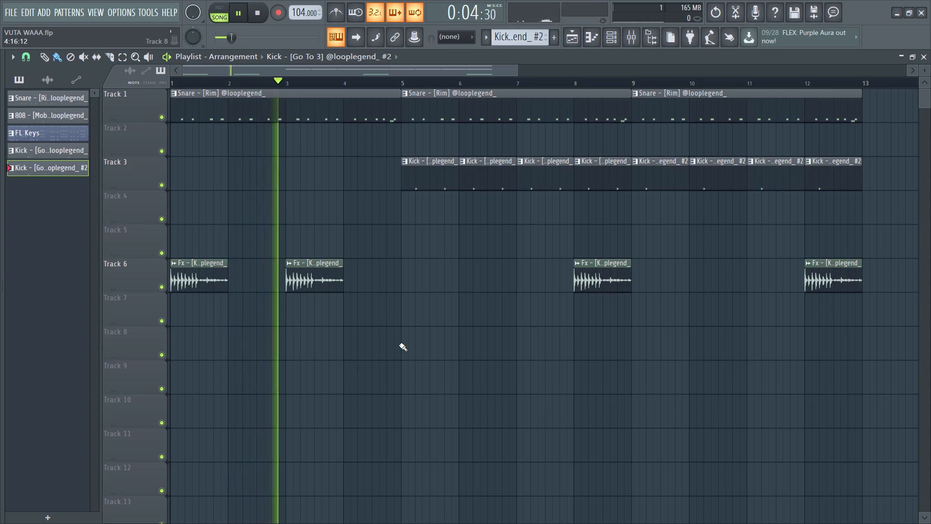
key("ctrl+s")
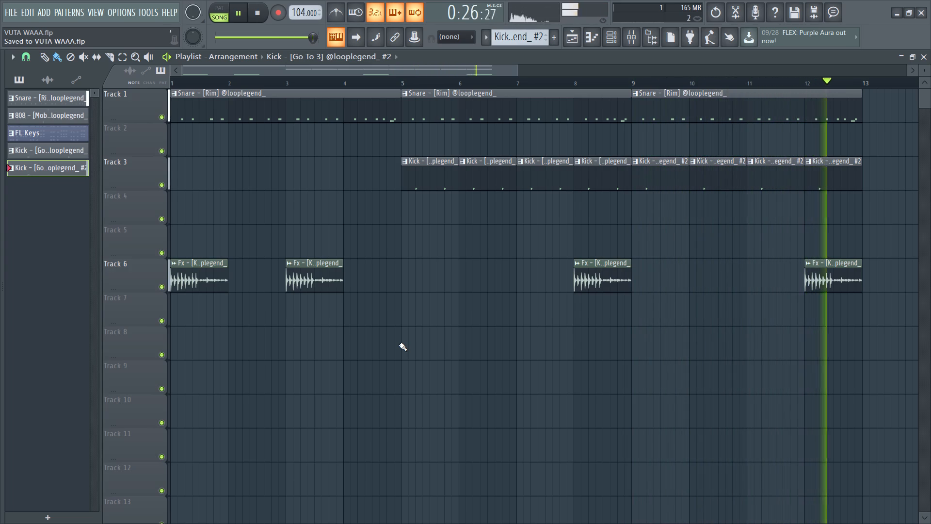
key("space")
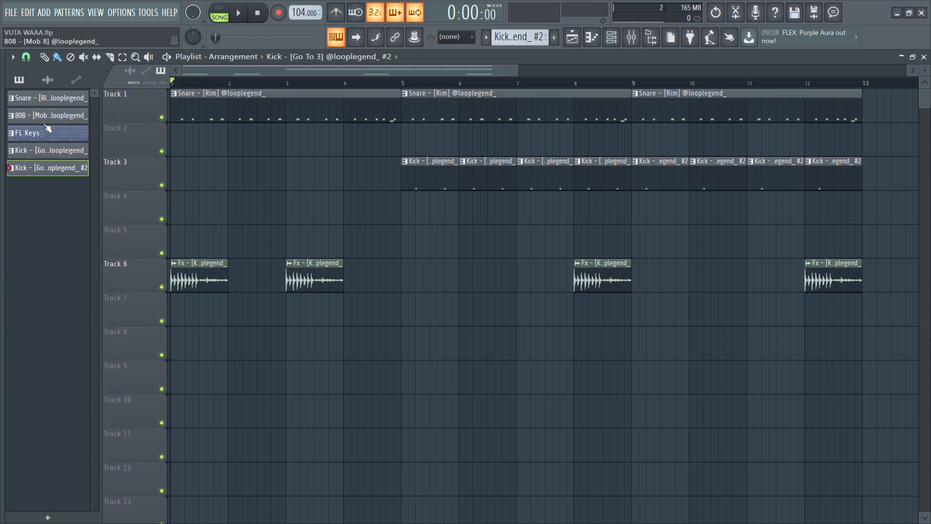
Place the 808 - [Mob 8] pattern on Track 2 across bars 9 to 12 and select the clip.
left_click(50, 118)
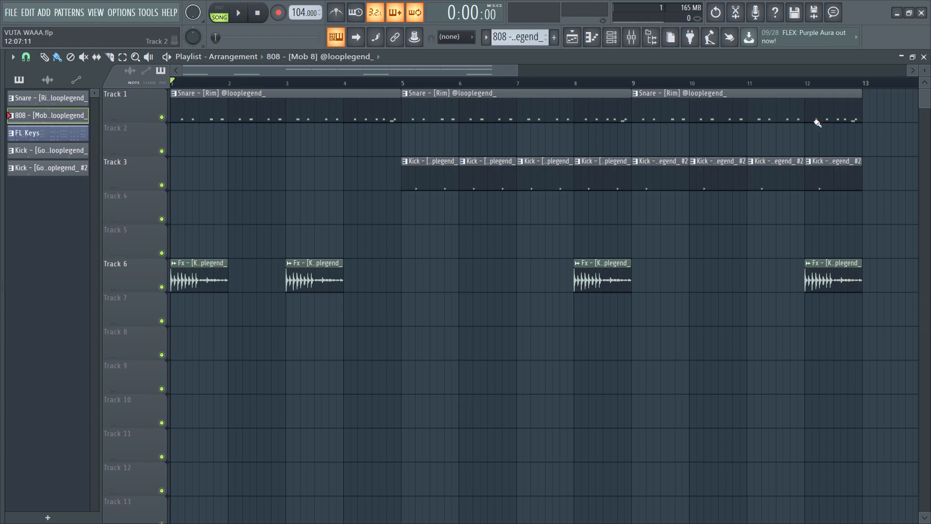
left_click_drag(416, 70, 561, 75)
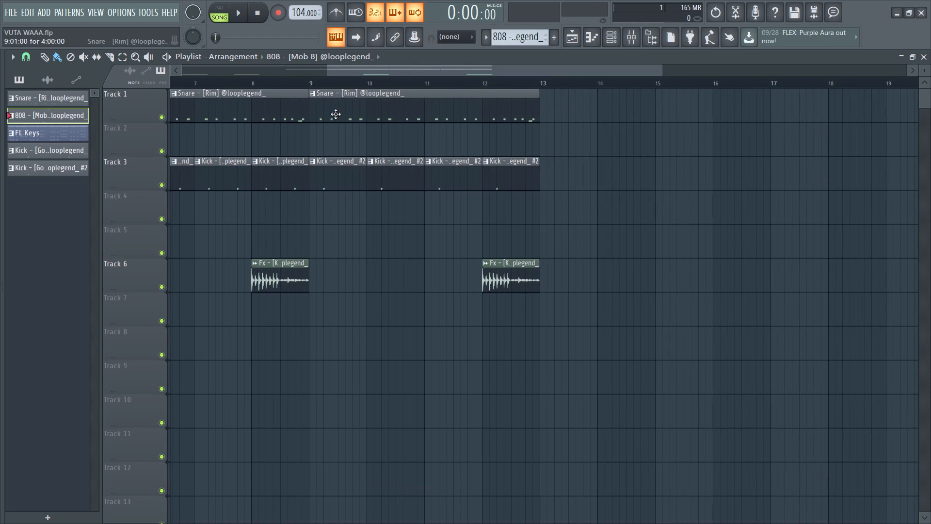
left_click(328, 135)
left_click_drag(366, 145, 346, 145)
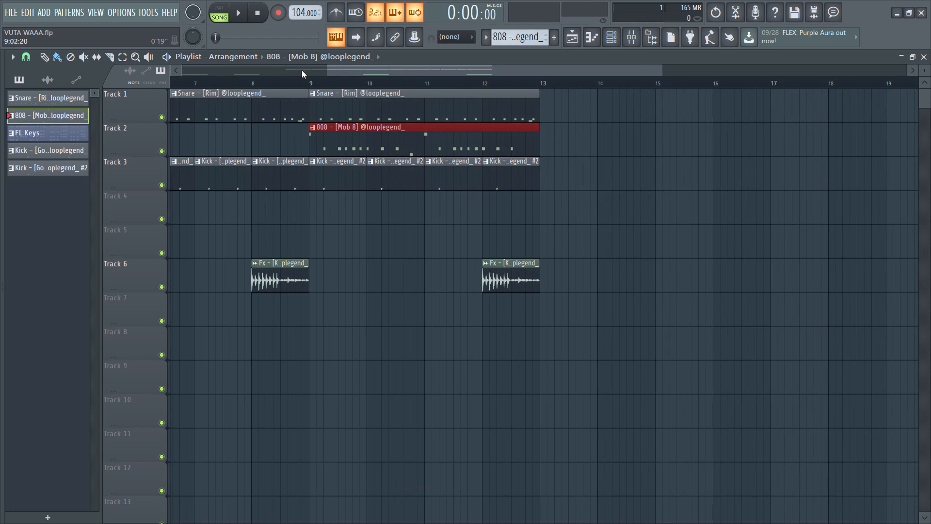
Play the arrangement from bar 9 through bar 12 to hear the 808 with the snare and kick.
left_click(311, 84)
key("space")
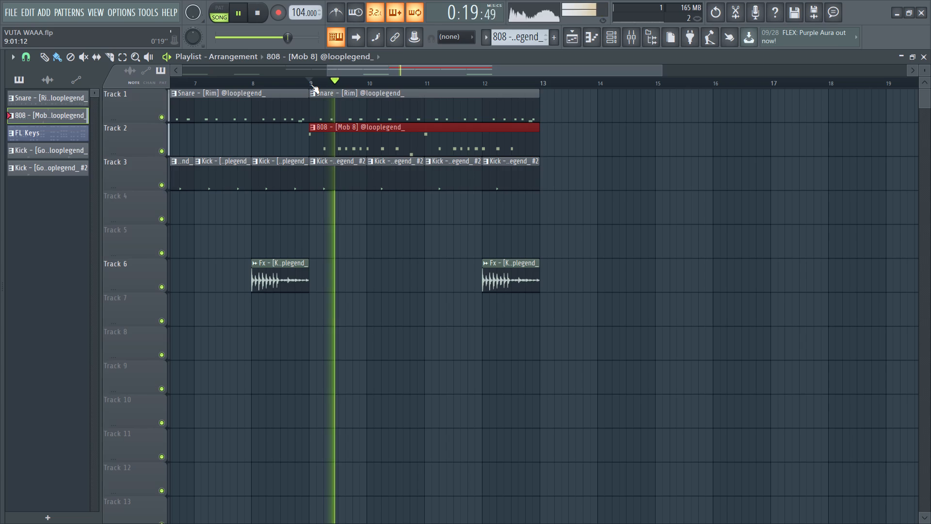
left_click(386, 69)
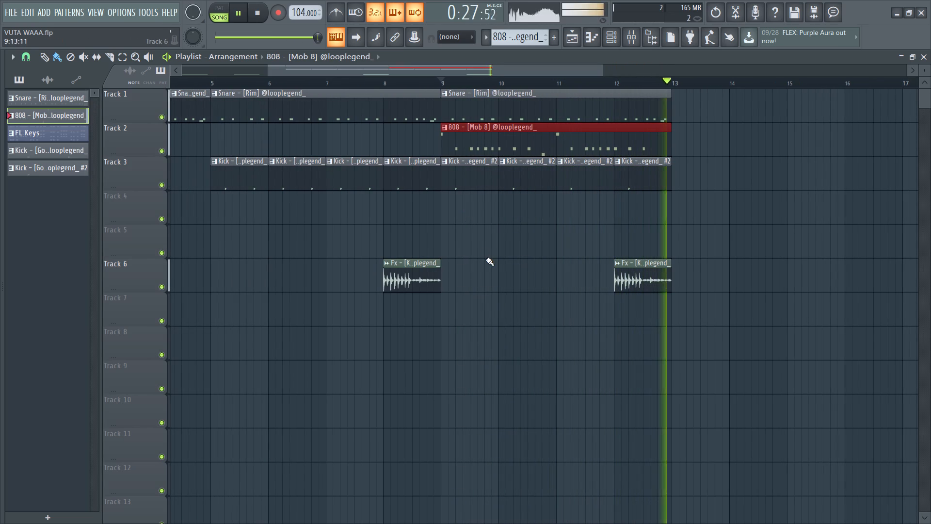
key("space")
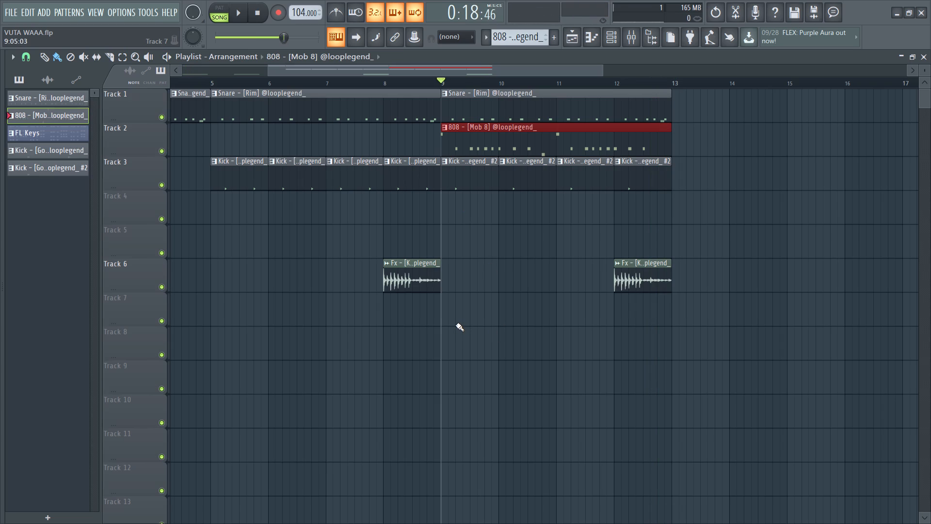
Select all snare, 808, kick and Fx clips in bars 9 to 12 and duplicate them into bars 13 to 16.
left_click_drag(445, 317, 652, 29, "ctrl")
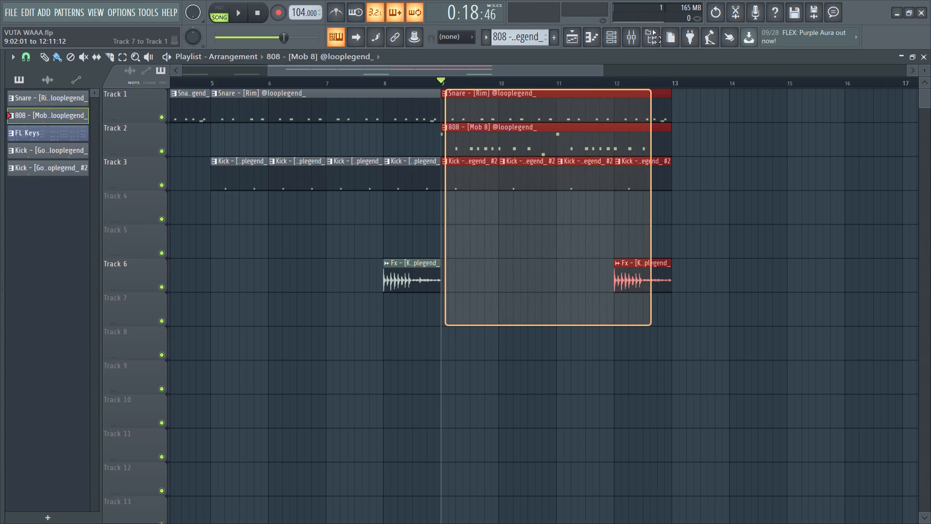
left_click_drag(652, 29, 653, 29, "ctrl")
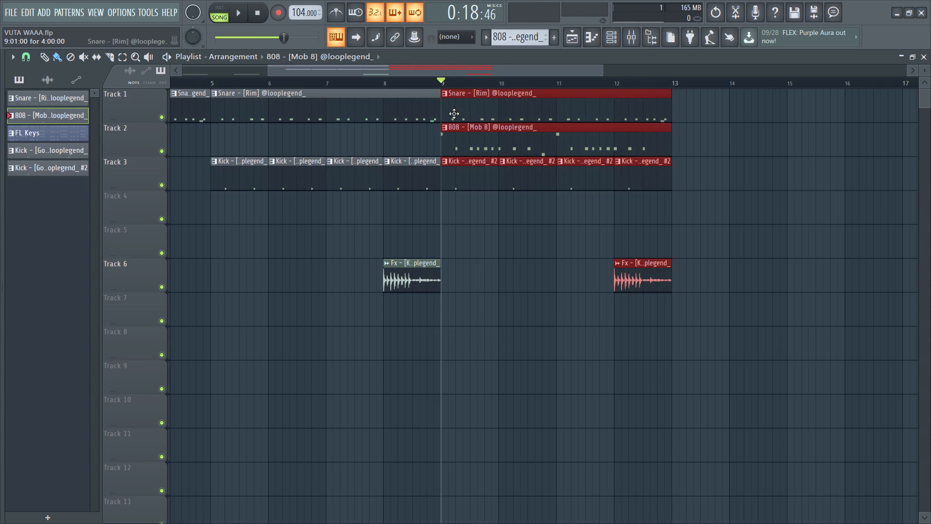
left_click_drag(454, 114, 686, 131, "shift")
Play the extended arrangement from bar 9 into the duplicated section, and replay its opening from bar 1.
key("space")
left_click_drag(433, 71, 176, 49)
left_click_drag(473, 67, 855, 99)
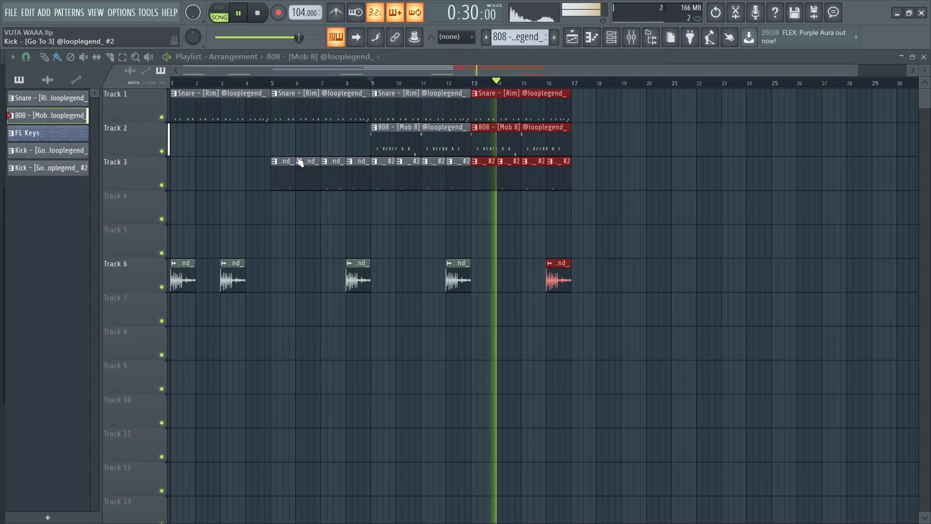
double_click(251, 9)
key("space")
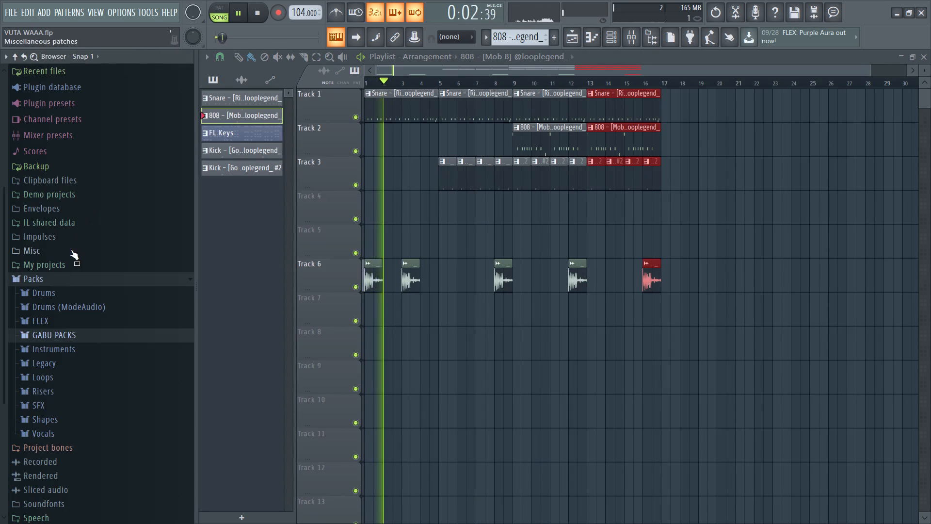
key("space")
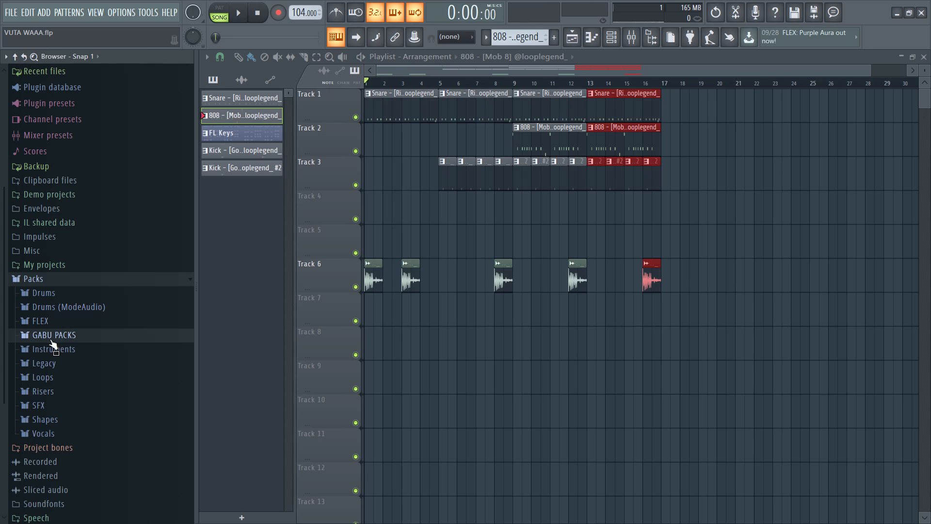
Open the Chant folder of zaytoven_sound_pack inside GABU PACKS in the sample browser.
left_click(48, 333)
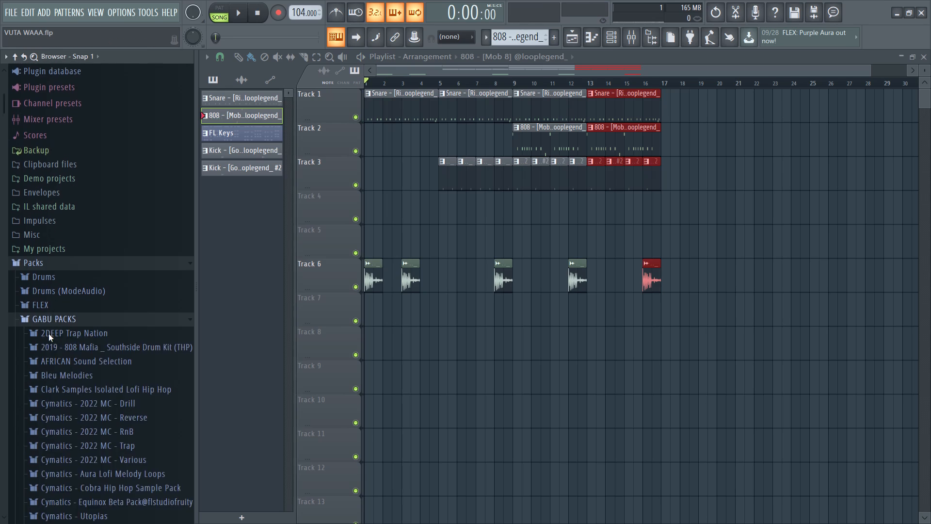
scroll(48, 334, "down", 3)
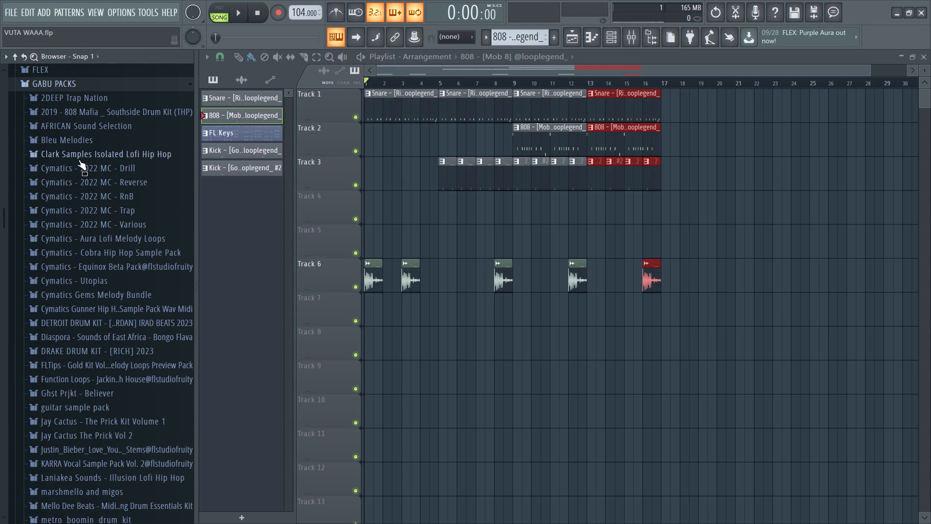
scroll(79, 160, "down", 8)
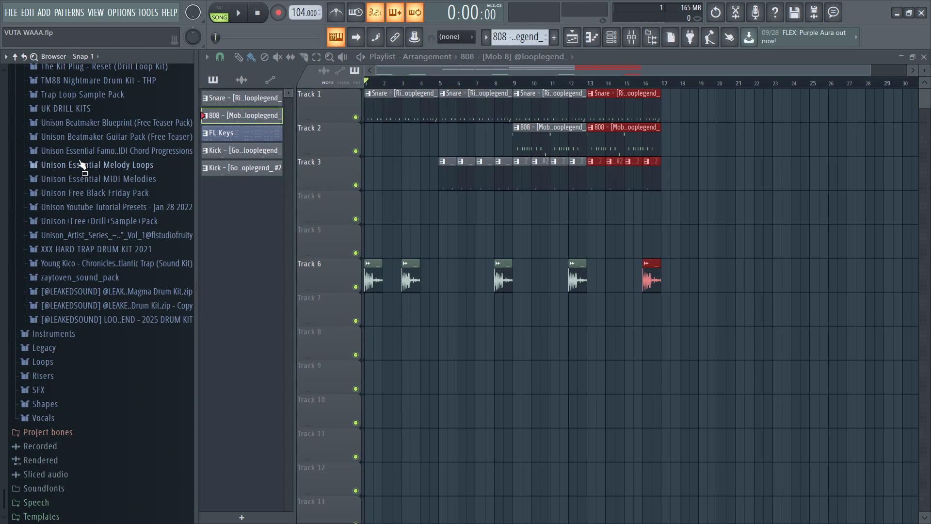
left_click(91, 277)
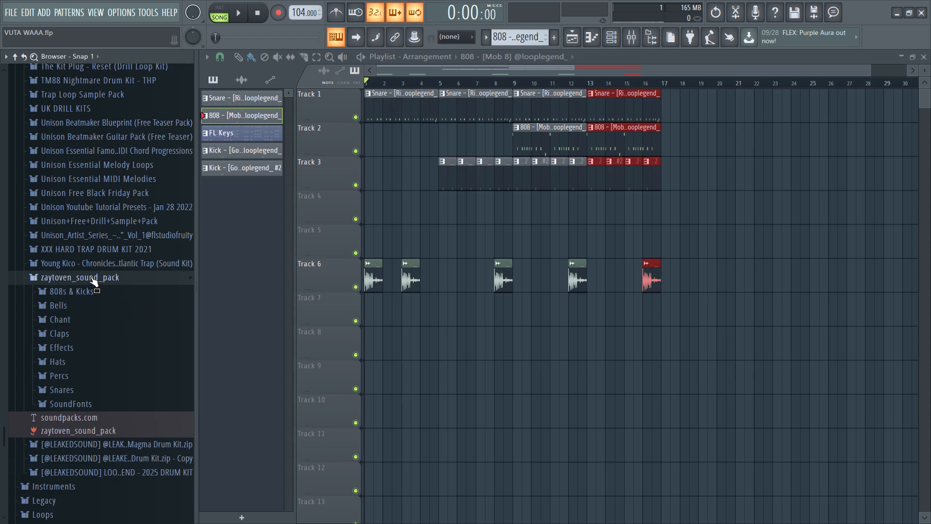
left_click(65, 322)
Audition the chant samples from Ahh through Juiceman Aye, and compare Hi against the song's playback.
key("space")
left_click(68, 334)
key("space")
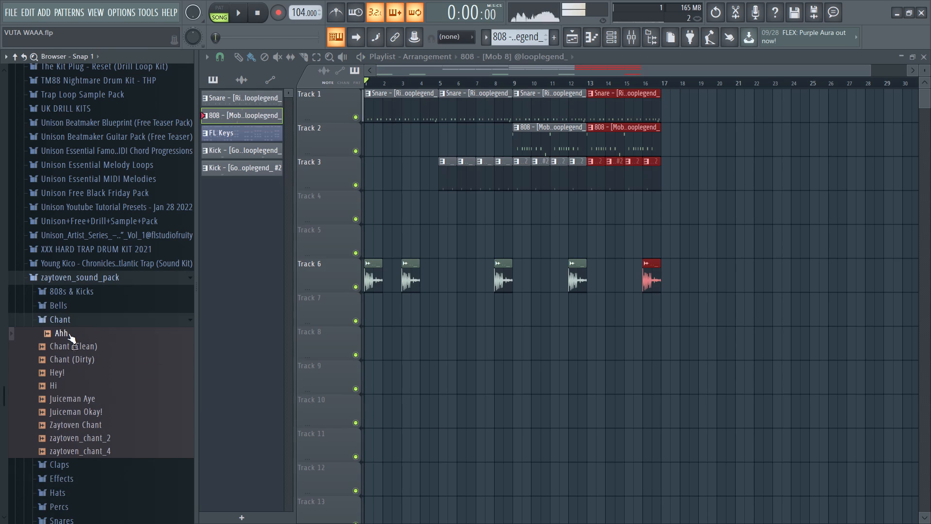
left_click(67, 346)
left_click(69, 361)
left_click(69, 370)
left_click(65, 386)
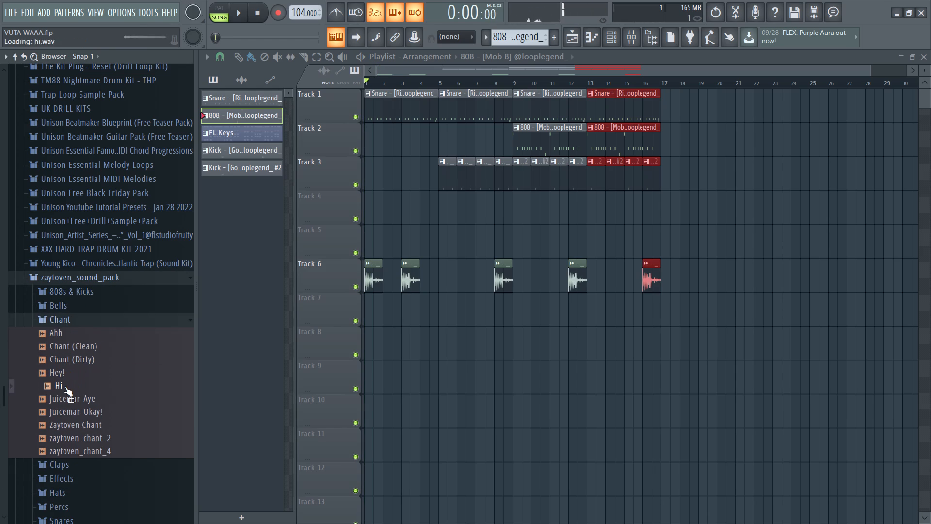
key("space")
left_click(64, 401)
key("space")
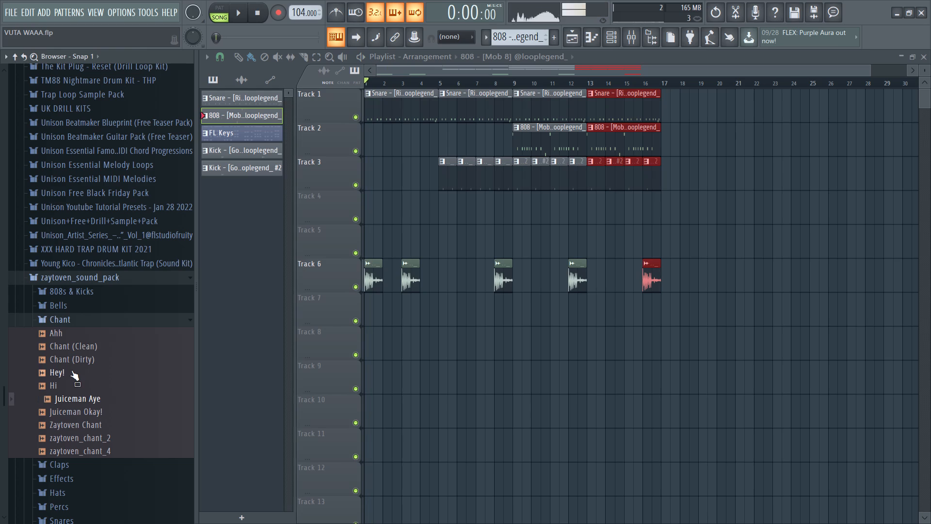
left_click(71, 370)
left_click(63, 385)
left_click(64, 389)
key("space")
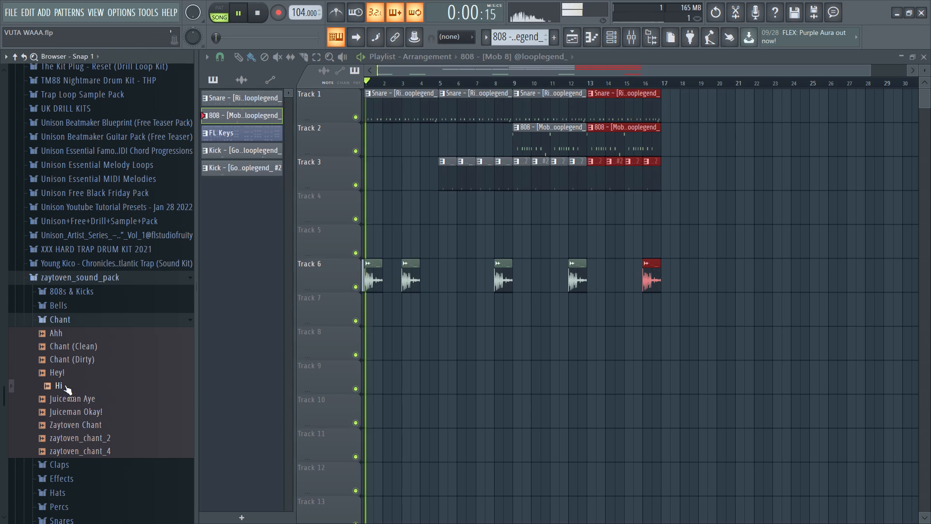
left_click(65, 384)
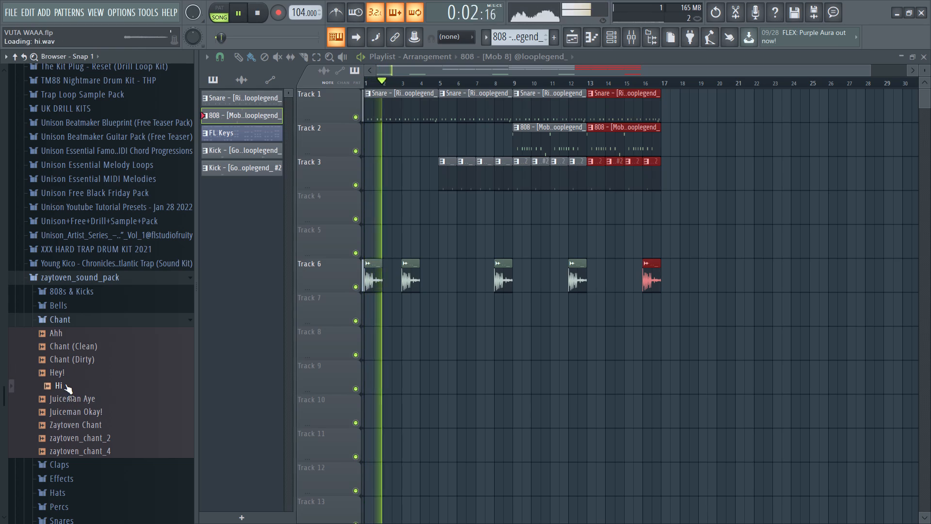
key("space")
Add the Hi sample to Track 5 at step 5 of bar 1 and play the opening to check its timing.
left_click_drag(65, 384, 260, 247)
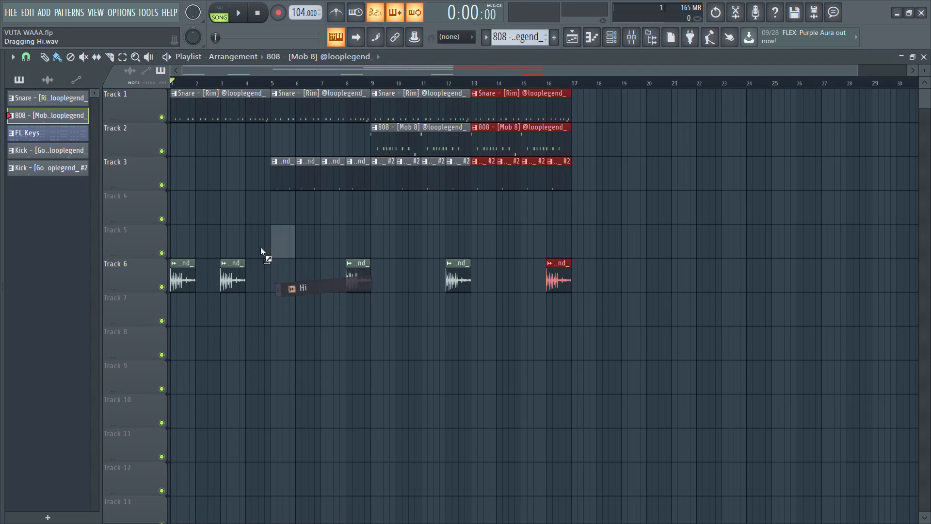
left_click_drag(260, 247, 179, 240)
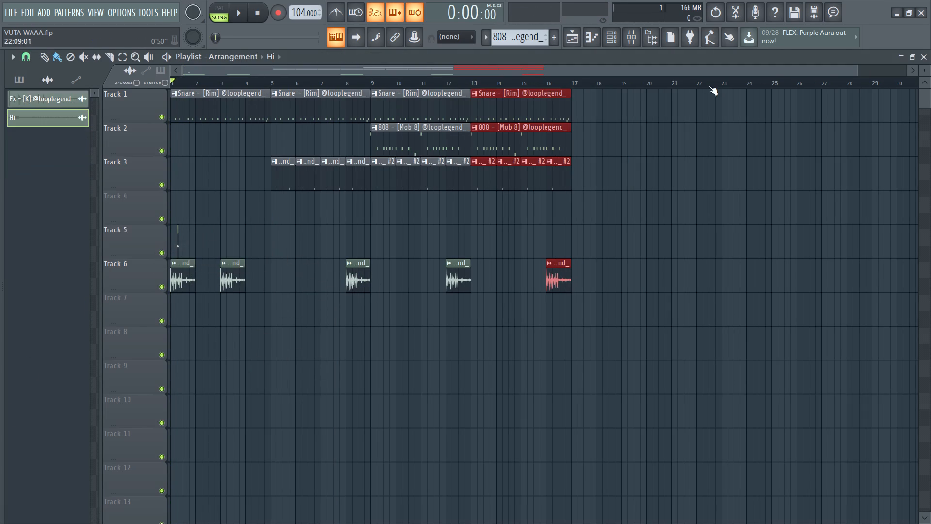
left_click_drag(857, 71, 557, 81)
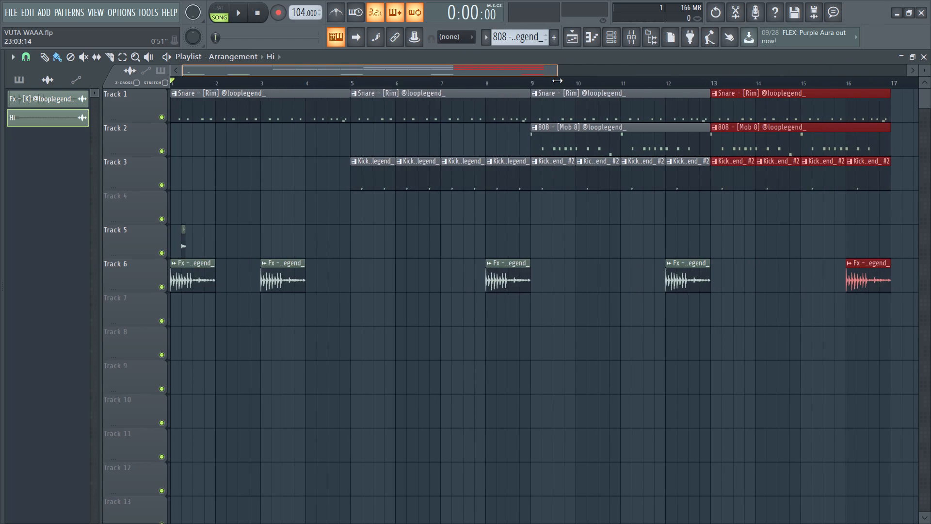
left_click_drag(557, 81, 440, 92)
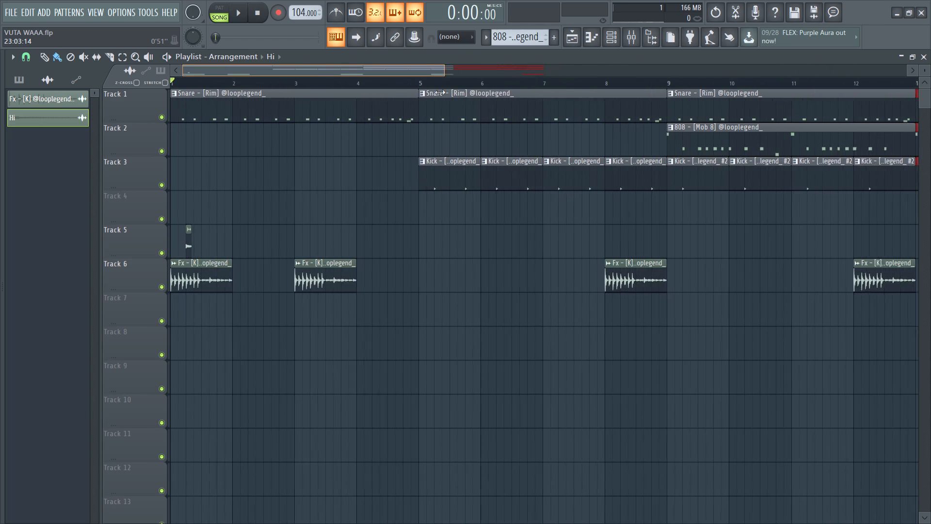
left_click_drag(440, 92, 317, 111)
key("space")
key("space")
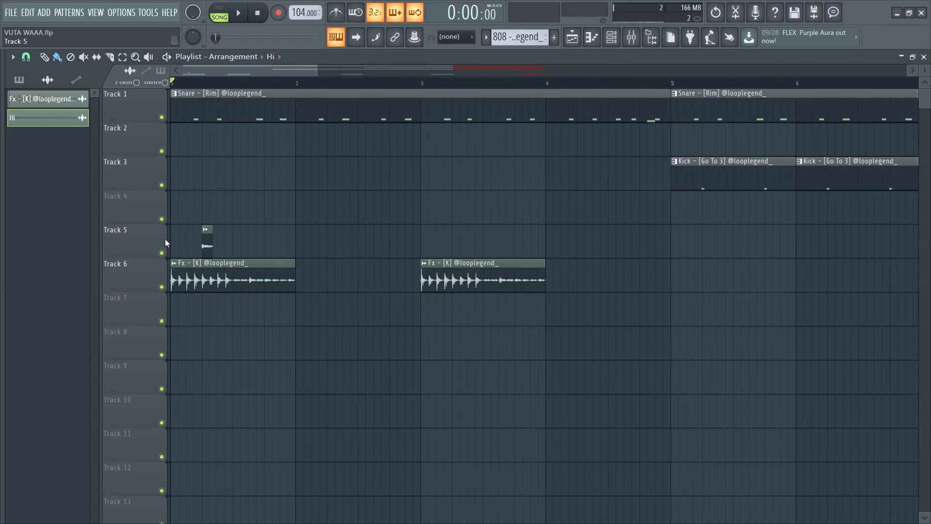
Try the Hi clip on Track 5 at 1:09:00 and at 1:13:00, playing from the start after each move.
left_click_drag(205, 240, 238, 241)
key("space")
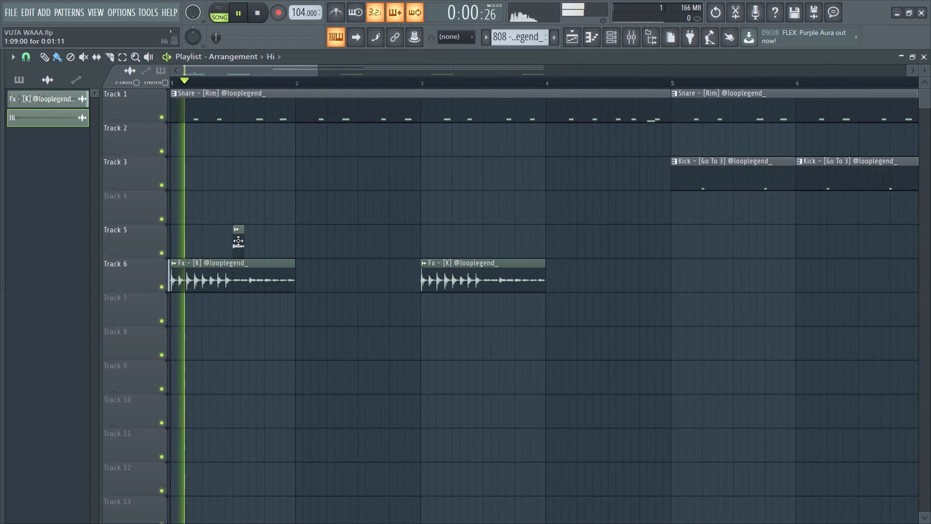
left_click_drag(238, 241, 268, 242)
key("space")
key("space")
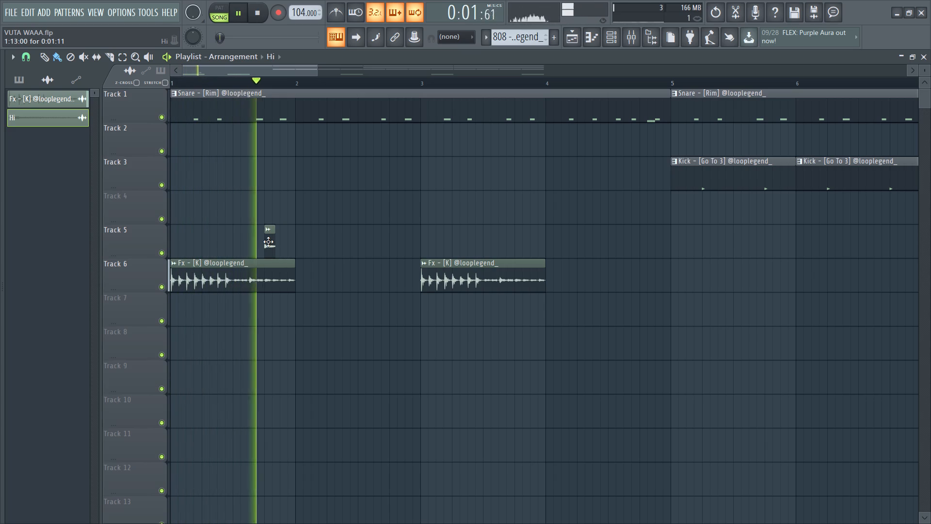
Move the Hi clip on Track 5 to 1:11:00 and play from the start to check the timing.
left_click_drag(268, 242, 250, 241)
key("space")
key("space")
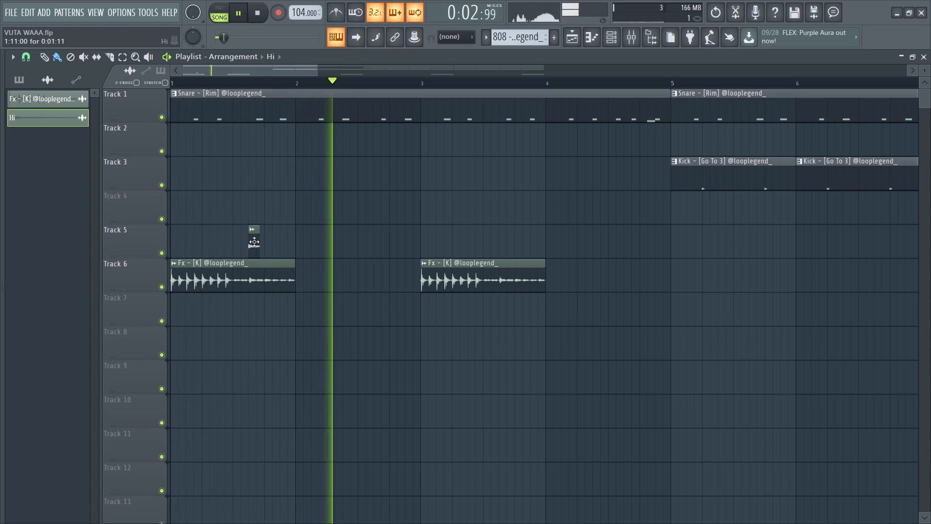
Duplicate the Hi clip on Track 5 to 3:11:00.
left_click_drag(254, 242, 508, 274, "shift")
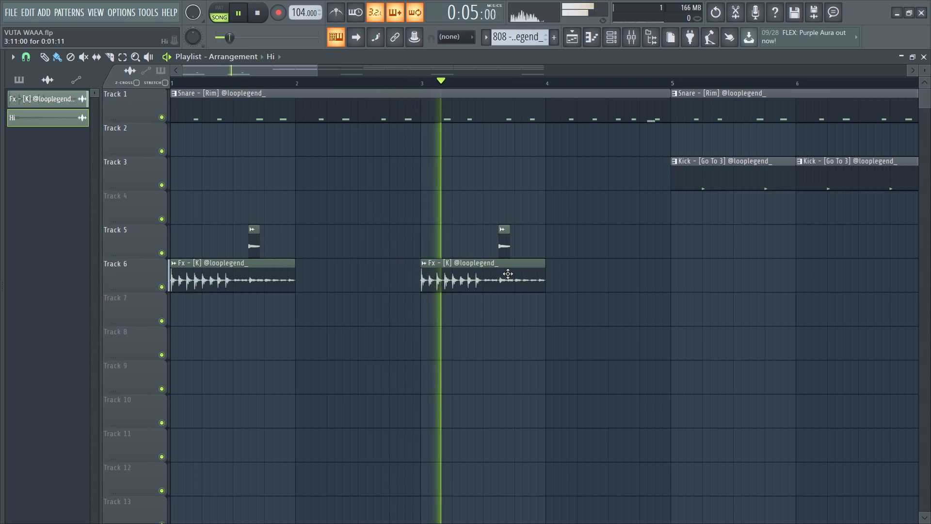
left_click_drag(508, 274, 508, 274, "shift")
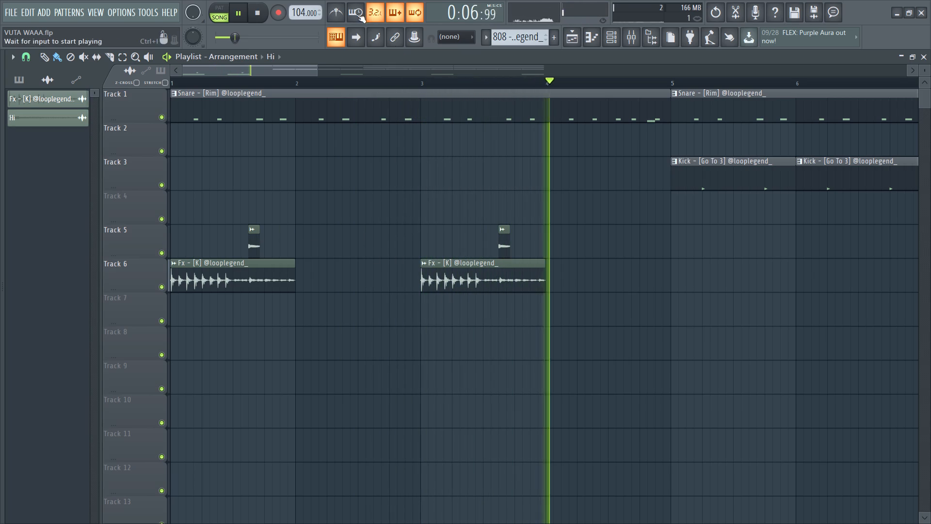
Duplicate the two Hi clips on Track 5 to step 9 of bars 9 and 11, and restart playback from the beginning.
left_click_drag(300, 67, 219, 66)
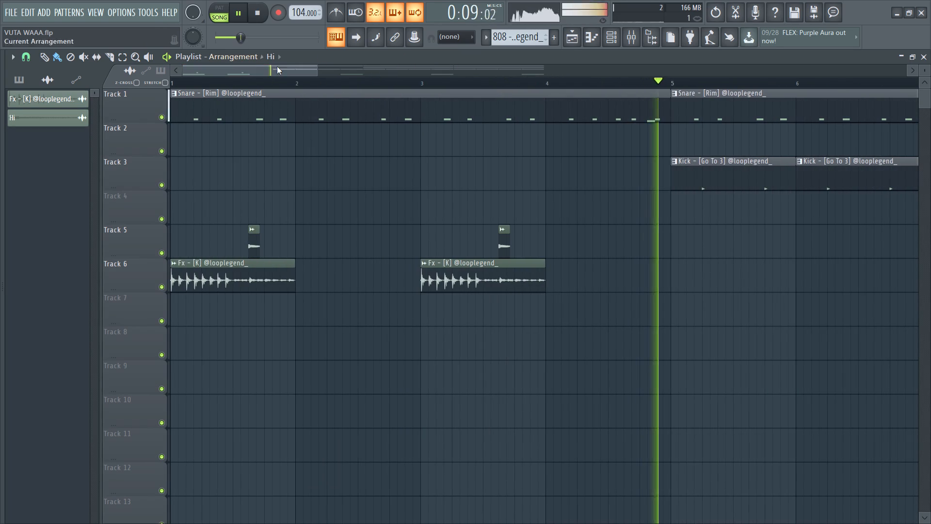
left_click_drag(318, 71, 581, 93)
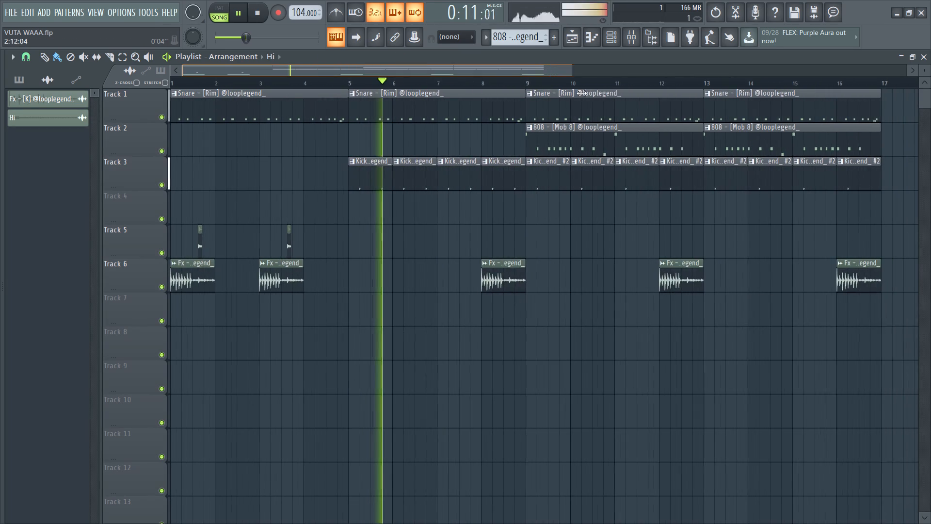
left_click_drag(581, 93, 586, 93)
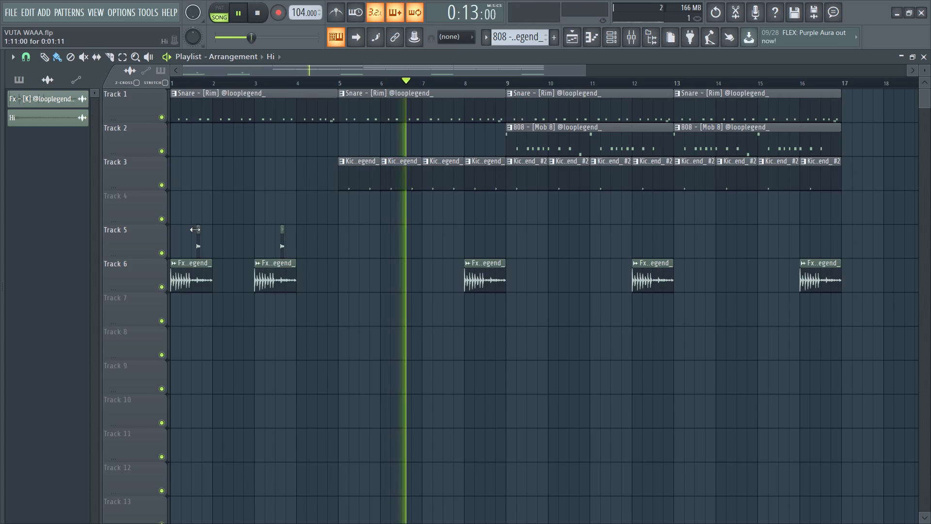
left_click_drag(189, 236, 373, 255, "shift")
right_click_drag(398, 249, 367, 243)
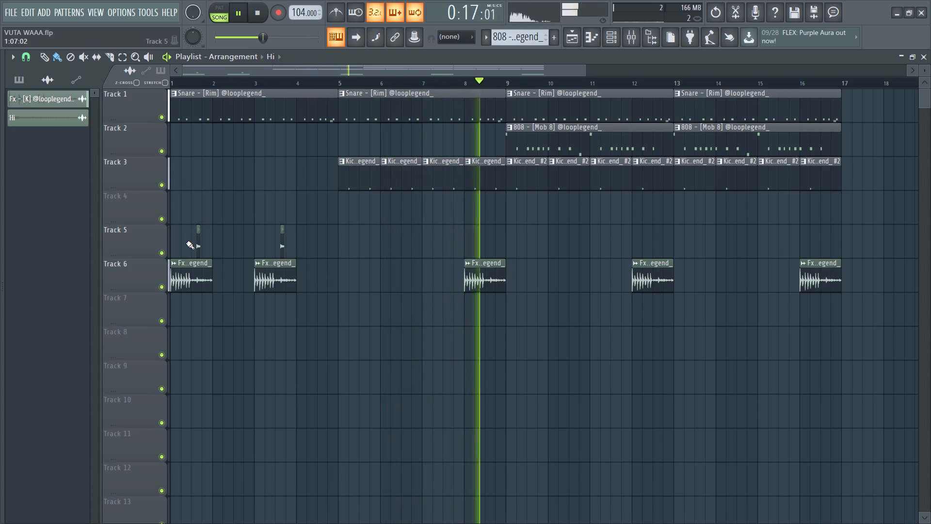
left_click_drag(185, 243, 296, 253, "ctrl")
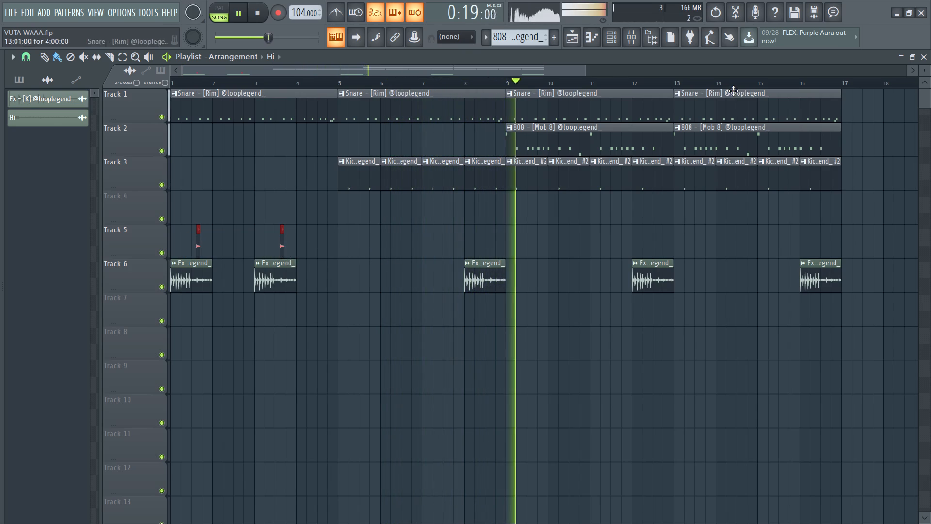
left_click_drag(583, 72, 469, 83)
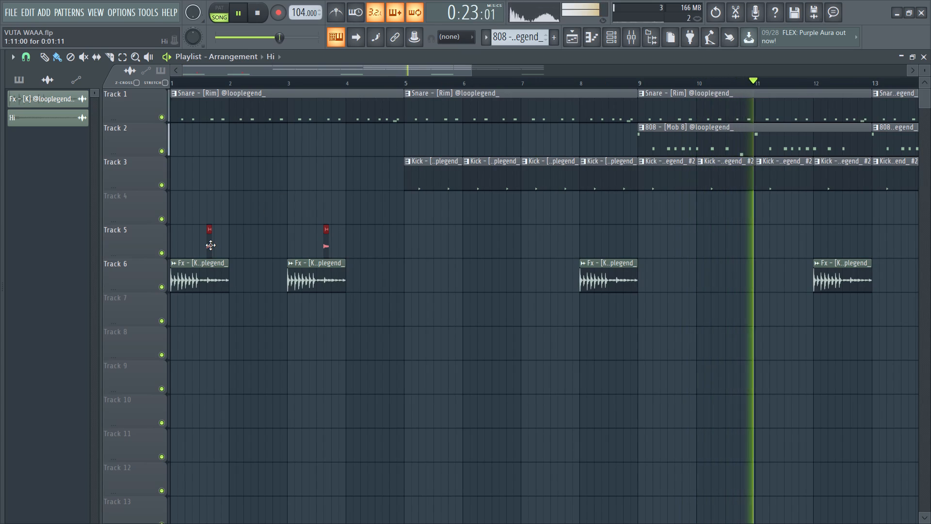
left_click_drag(210, 245, 672, 274, "shift")
key("space")
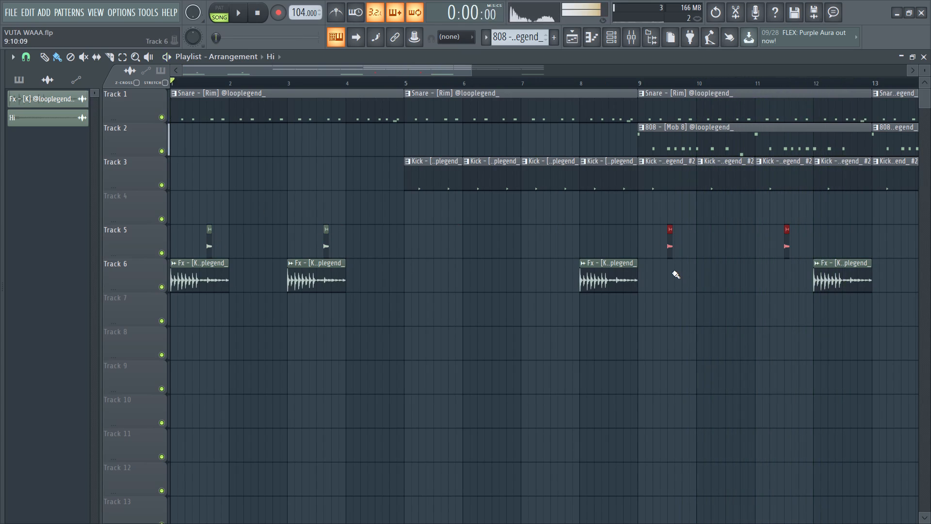
key("space")
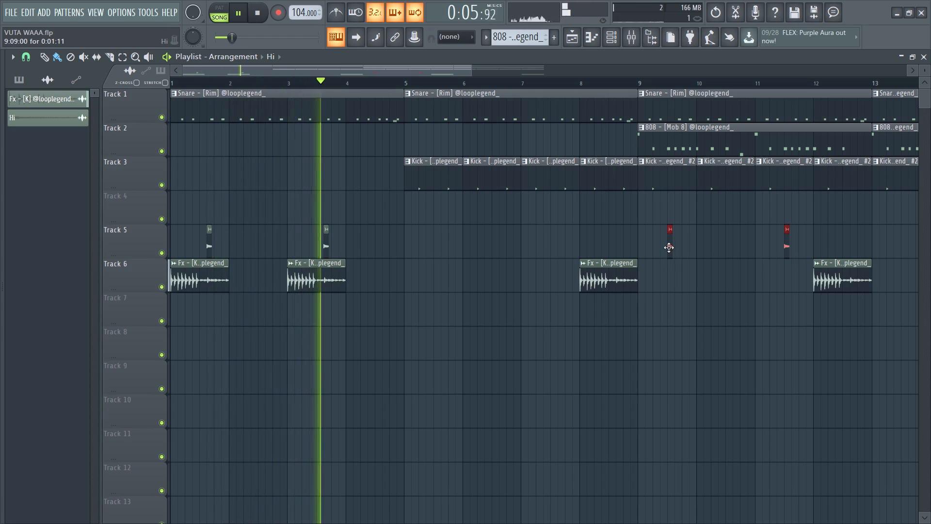
Move the copied Hi clips in bars 9 and 11 of Track 5 to 9:11:00 and 11:11:00.
left_click_drag(669, 247, 673, 248)
right_click(669, 279)
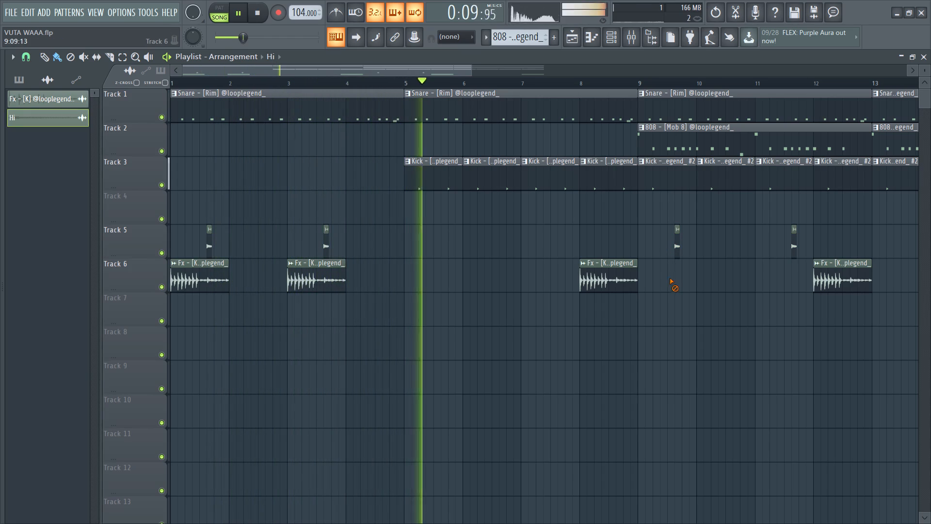
Duplicate the pair of Hi clips from bars 9 and 11 to step 11 of bars 14 and 16 on Track 5.
left_click_drag(468, 69, 544, 83)
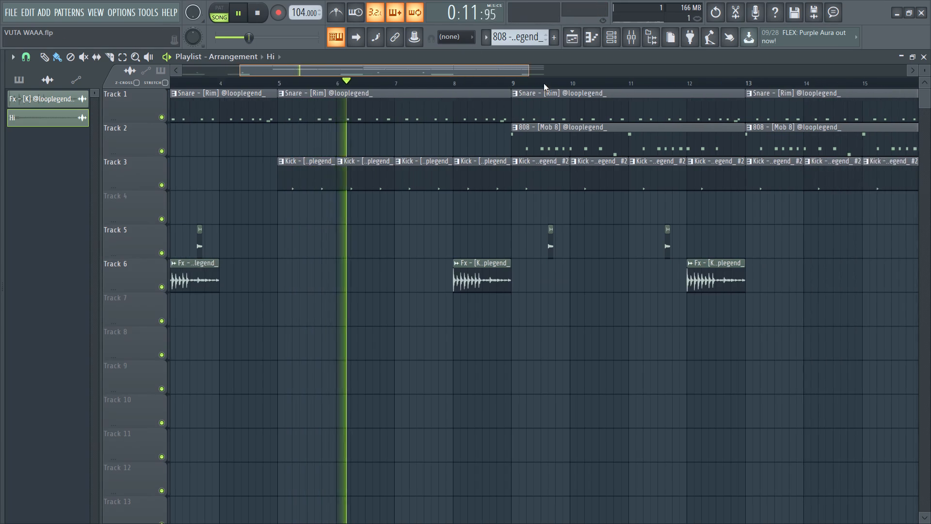
left_click_drag(544, 83, 593, 89)
left_click_drag(337, 245, 506, 256, "ctrl")
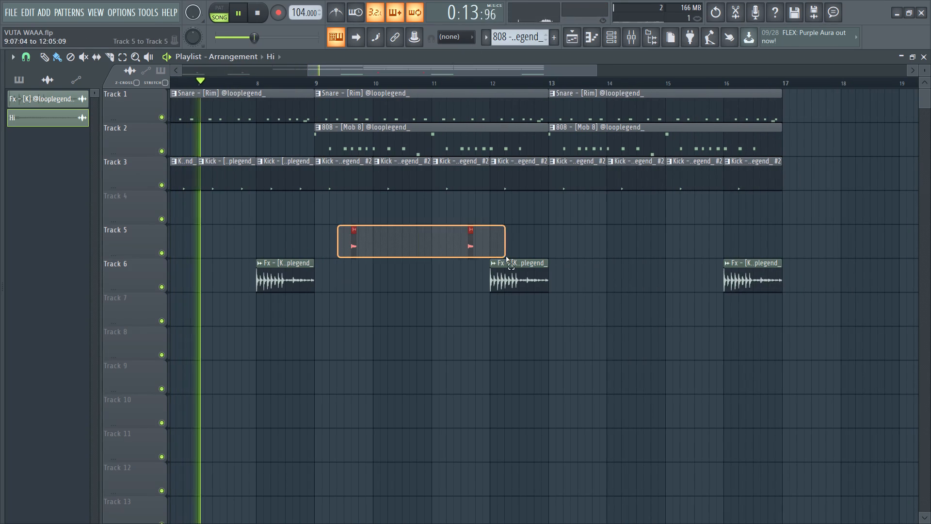
left_click_drag(506, 256, 506, 256, "ctrl")
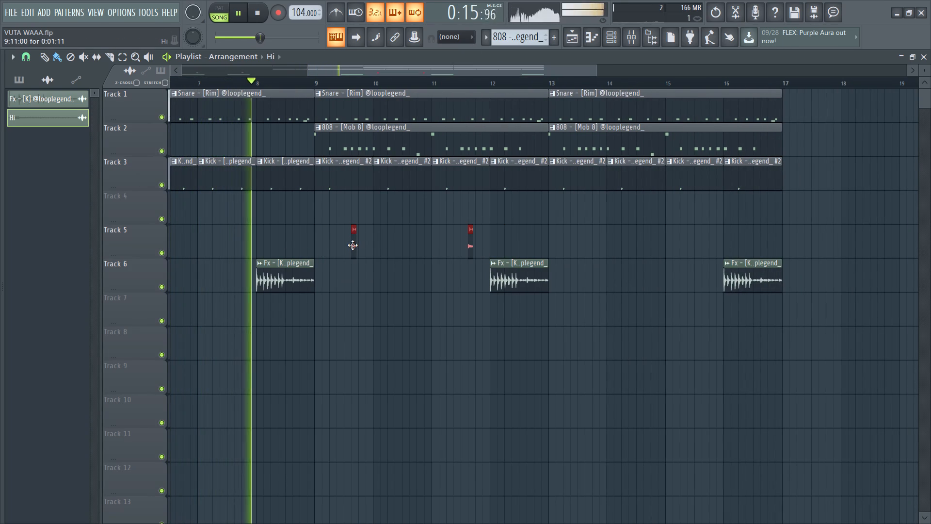
left_click_drag(353, 245, 645, 266, "shift")
right_click(569, 338)
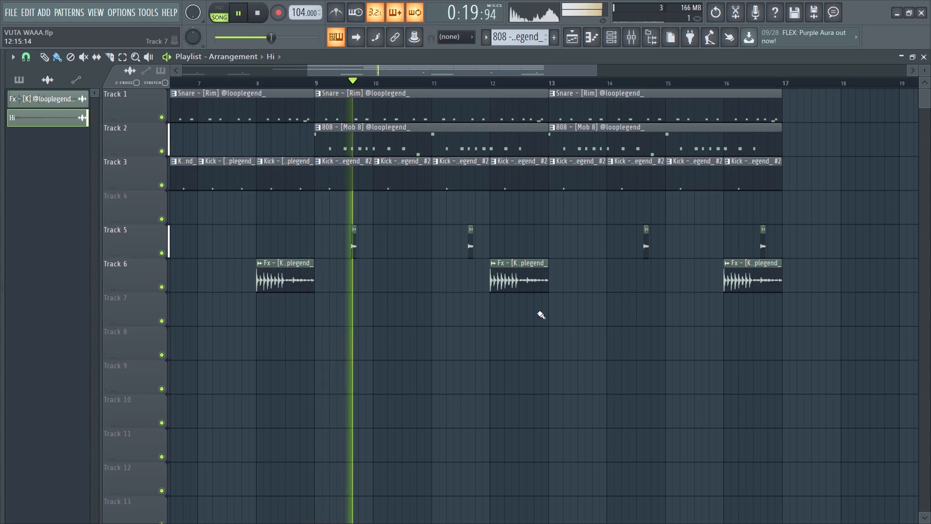
Play the whole arrangement through bar 16 to check the Hi accents, and stop playback.
left_click_drag(464, 73, 234, 70)
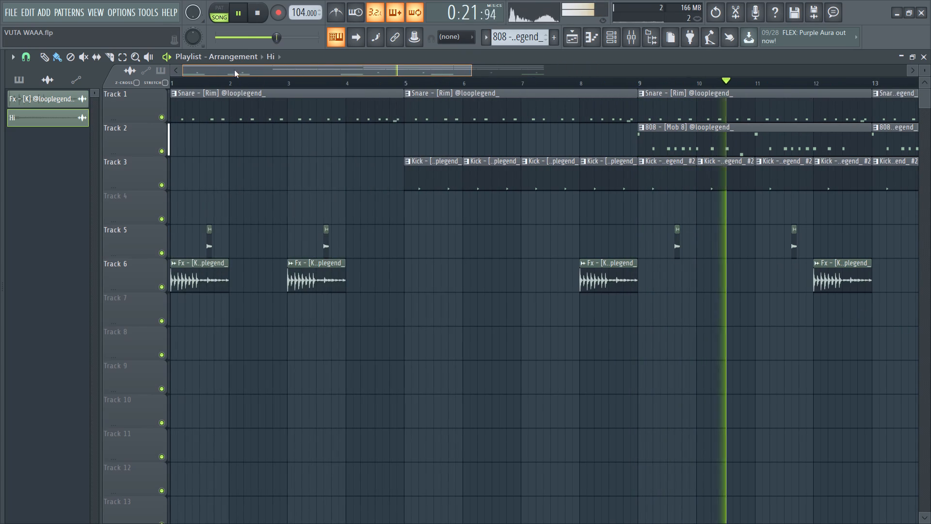
left_click_drag(234, 70, 227, 69)
left_click_drag(472, 74, 796, 95)
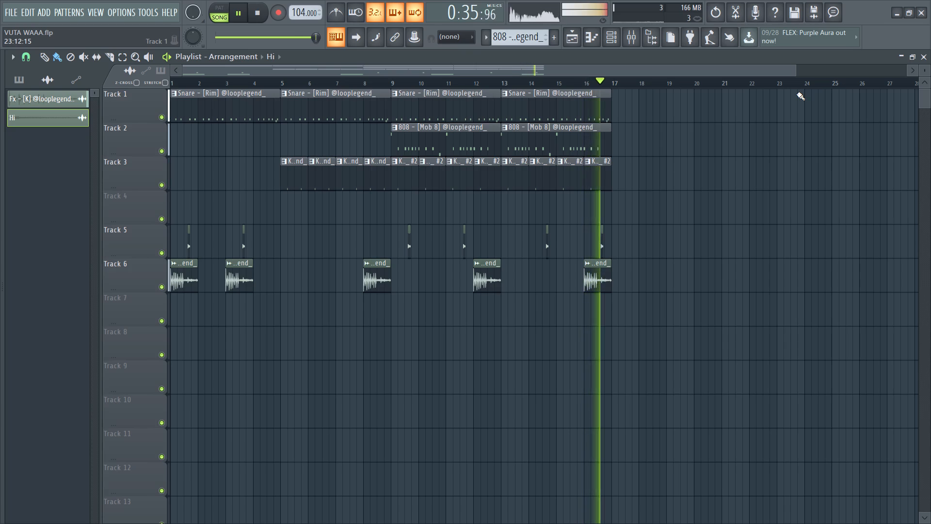
key("space")
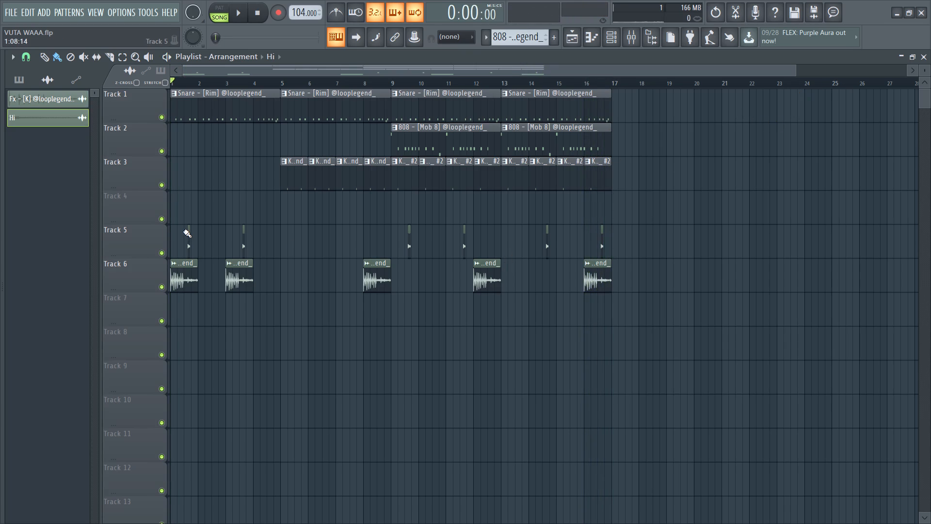
Save the VUTA WAAA project.
key("ctrl+s")
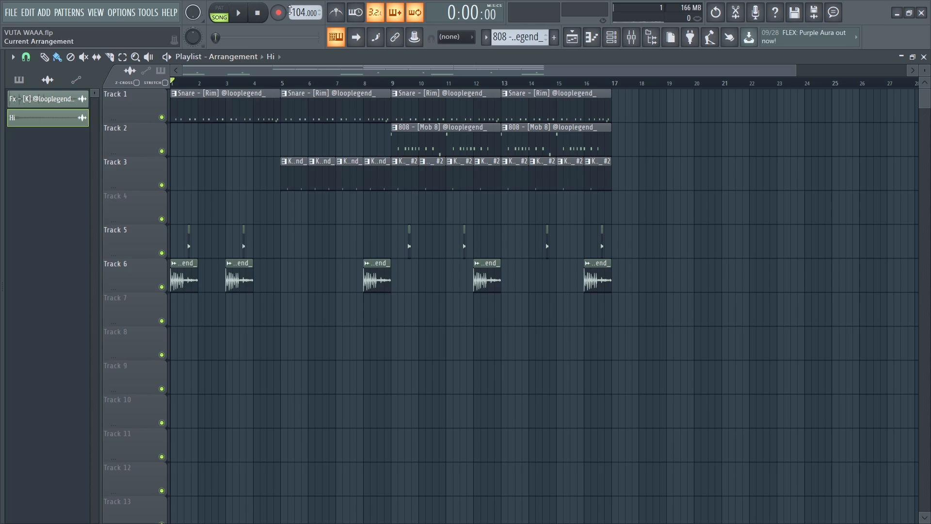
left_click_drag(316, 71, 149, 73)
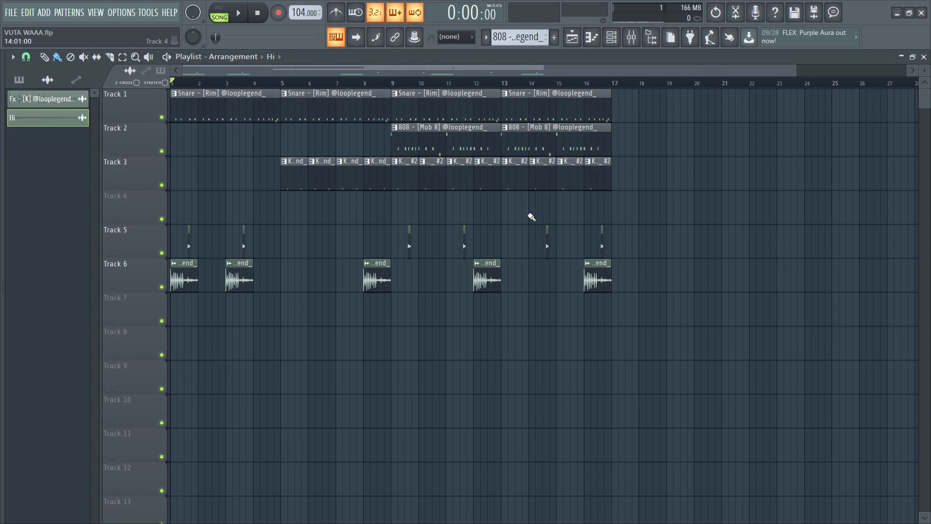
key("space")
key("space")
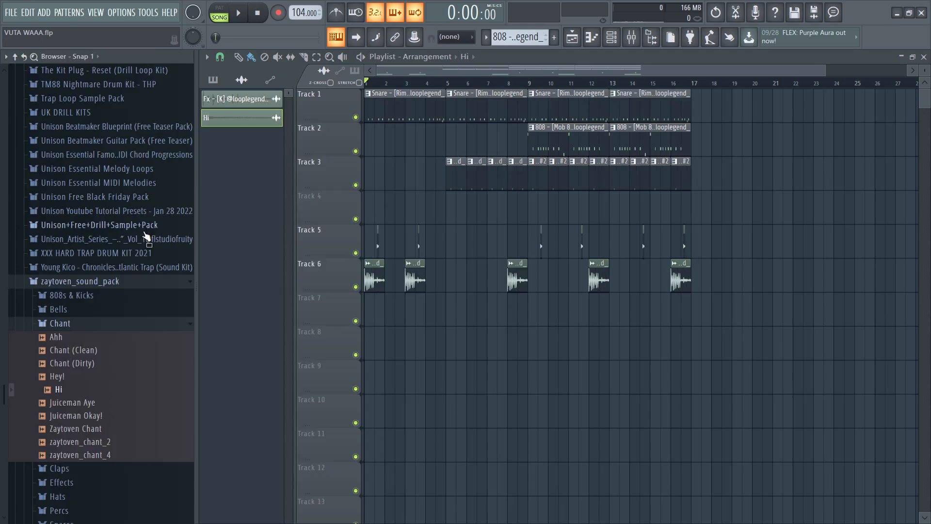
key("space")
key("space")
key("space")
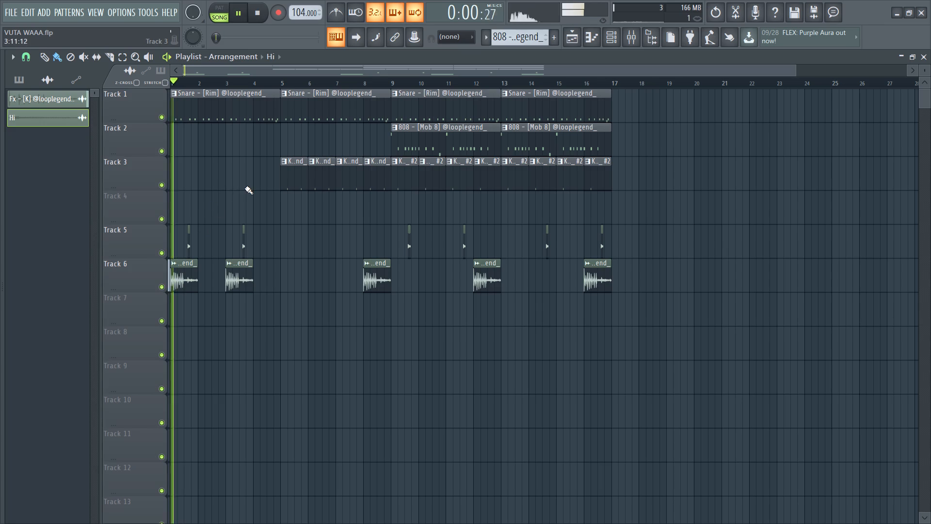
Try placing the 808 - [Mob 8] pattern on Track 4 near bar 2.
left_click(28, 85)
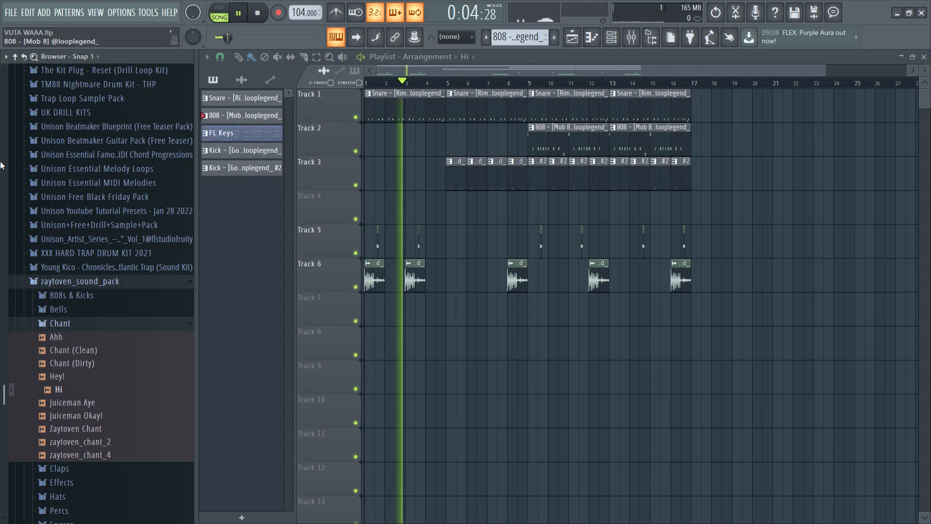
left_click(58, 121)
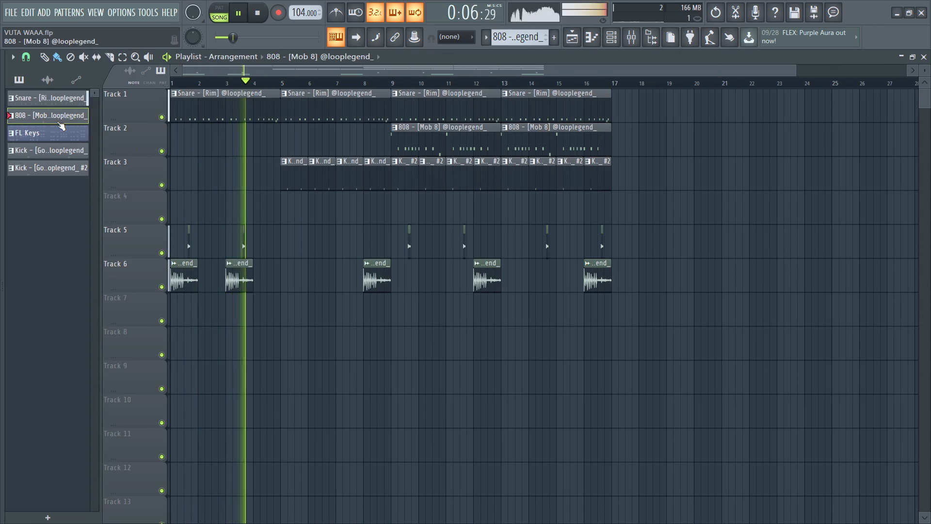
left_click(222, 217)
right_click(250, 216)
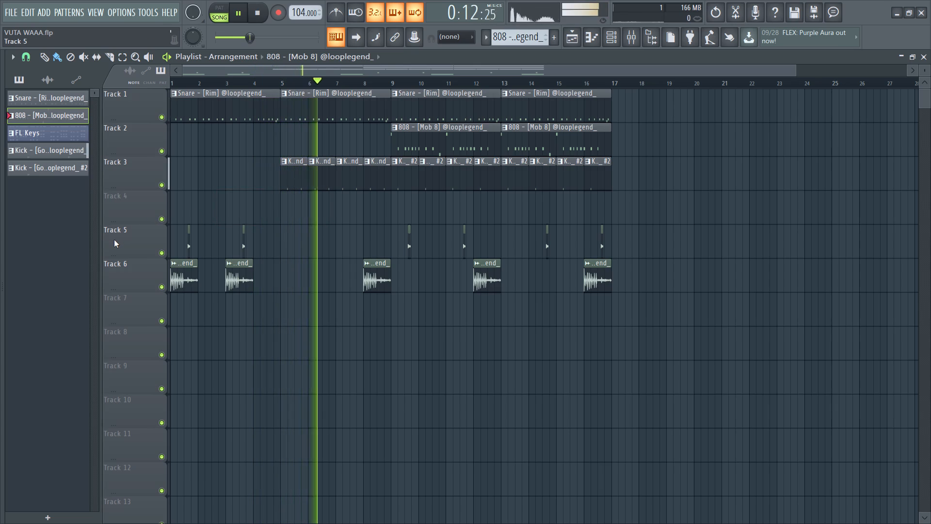
Restart playback of the arrangement from the beginning.
key("space")
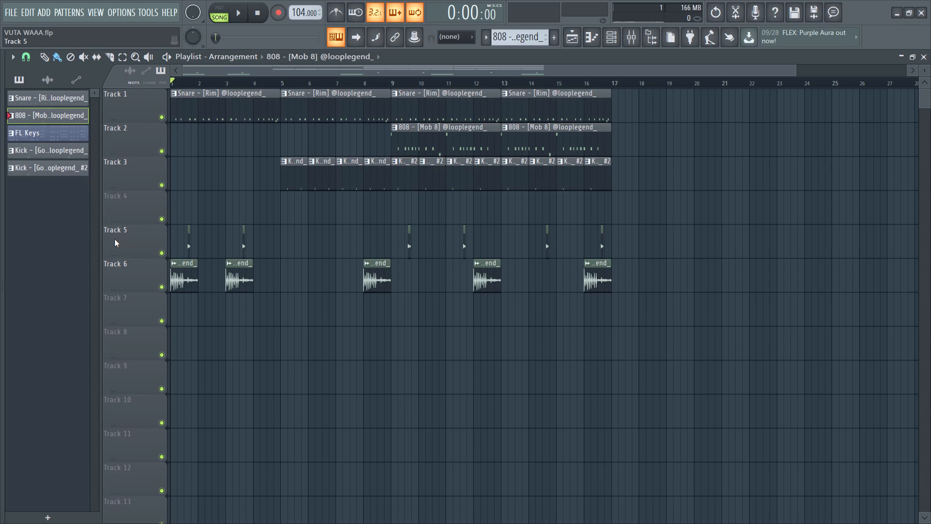
key("space")
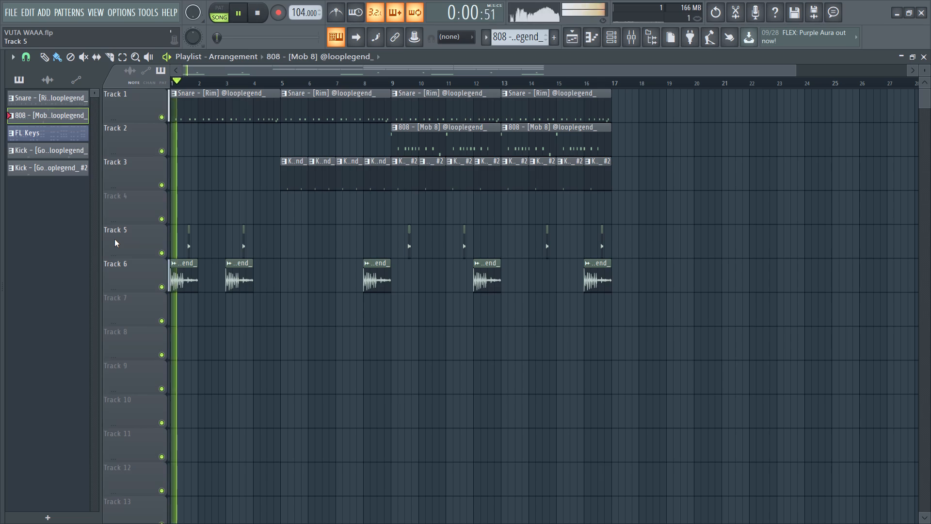
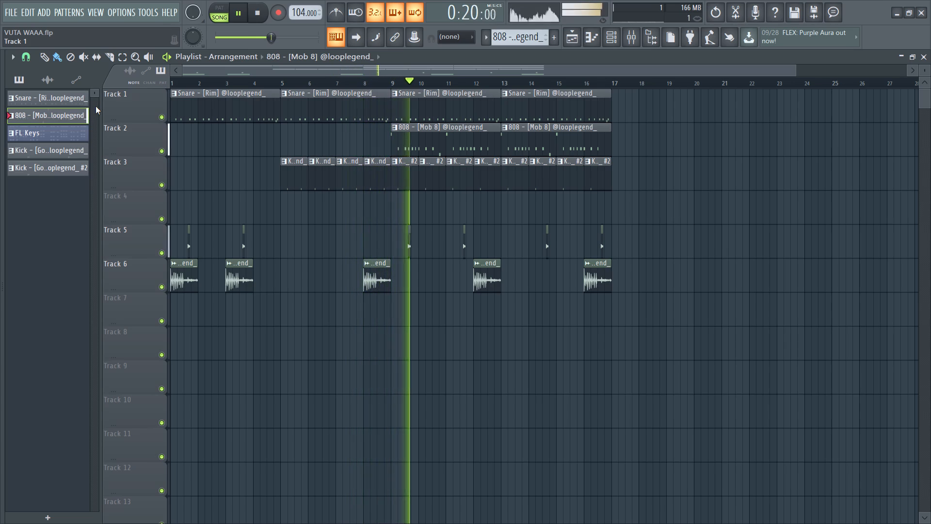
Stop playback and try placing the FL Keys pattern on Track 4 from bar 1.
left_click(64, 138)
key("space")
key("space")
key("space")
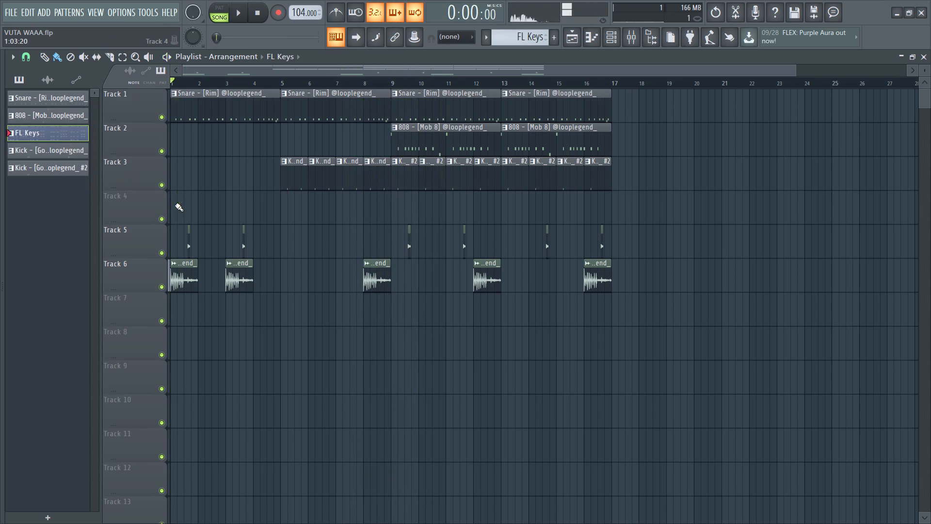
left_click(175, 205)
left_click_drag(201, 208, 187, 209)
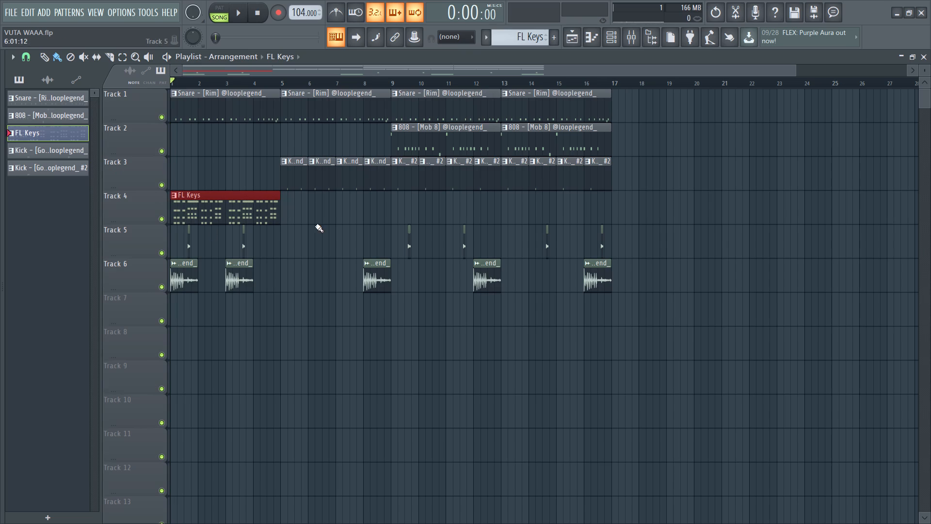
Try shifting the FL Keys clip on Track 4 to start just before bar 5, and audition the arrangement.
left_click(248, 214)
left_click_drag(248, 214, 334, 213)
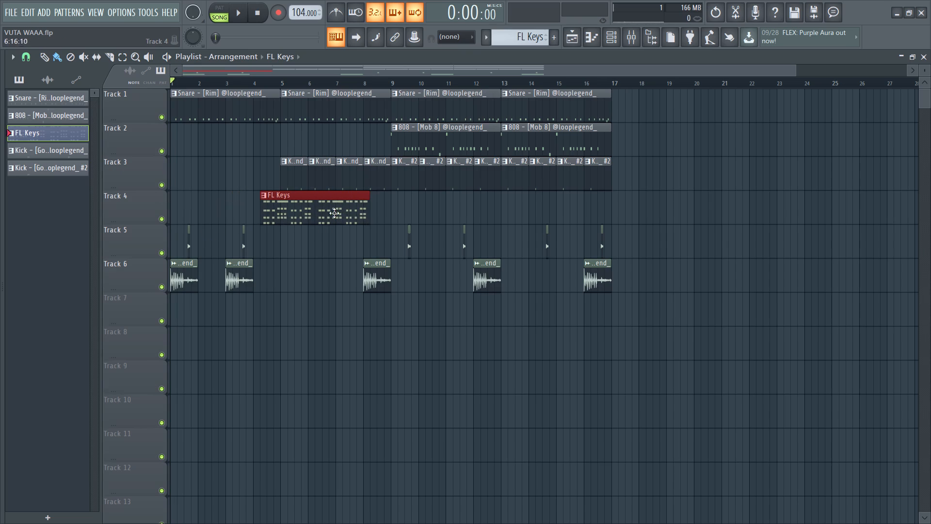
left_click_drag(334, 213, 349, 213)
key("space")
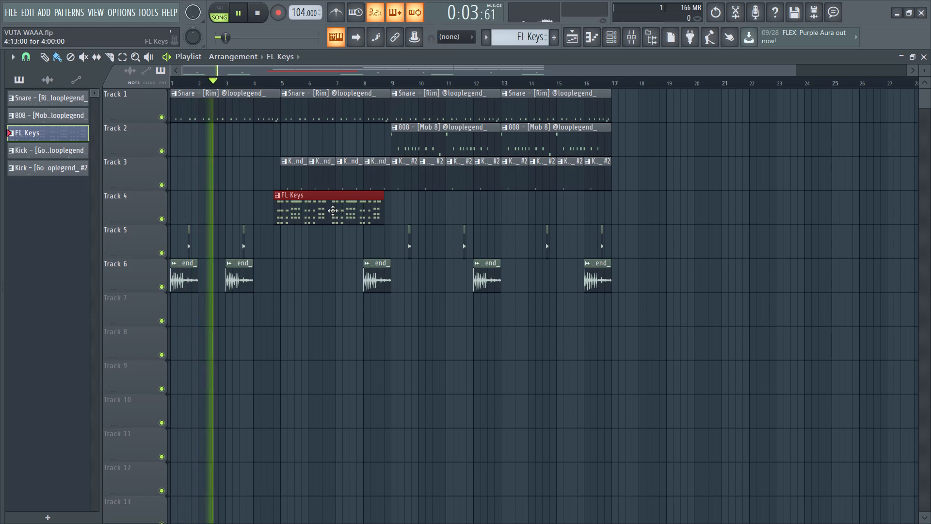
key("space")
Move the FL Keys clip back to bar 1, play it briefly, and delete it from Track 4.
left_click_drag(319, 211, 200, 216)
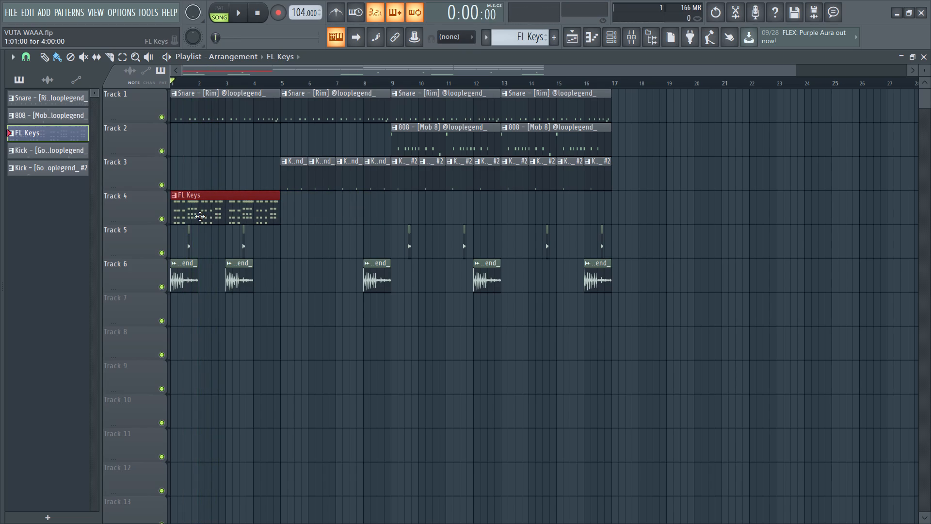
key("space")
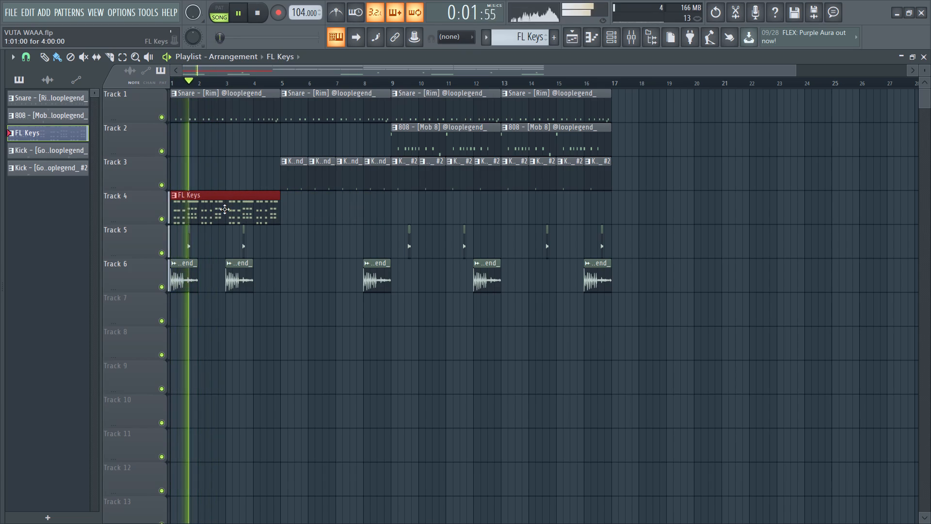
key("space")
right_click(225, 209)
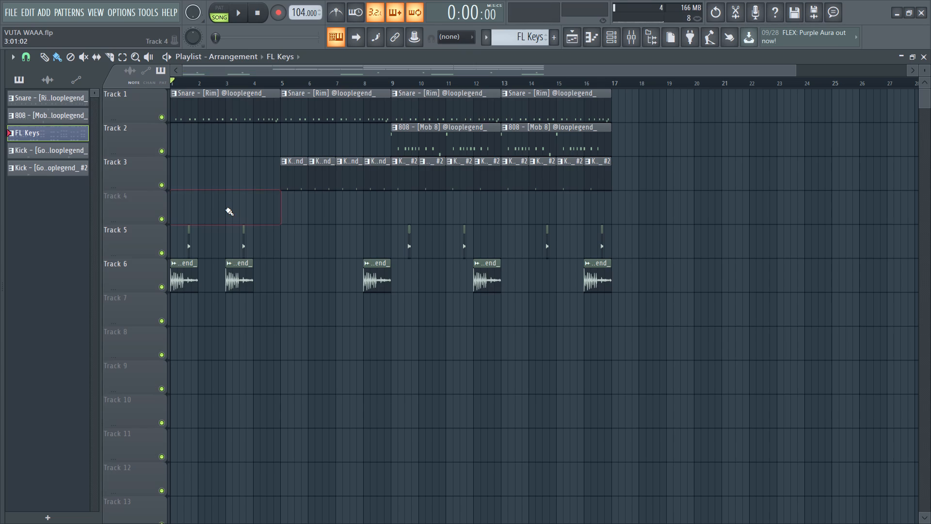
Place the FL Keys pattern on Track 4 from bar 1 while the arrangement plays.
key("space")
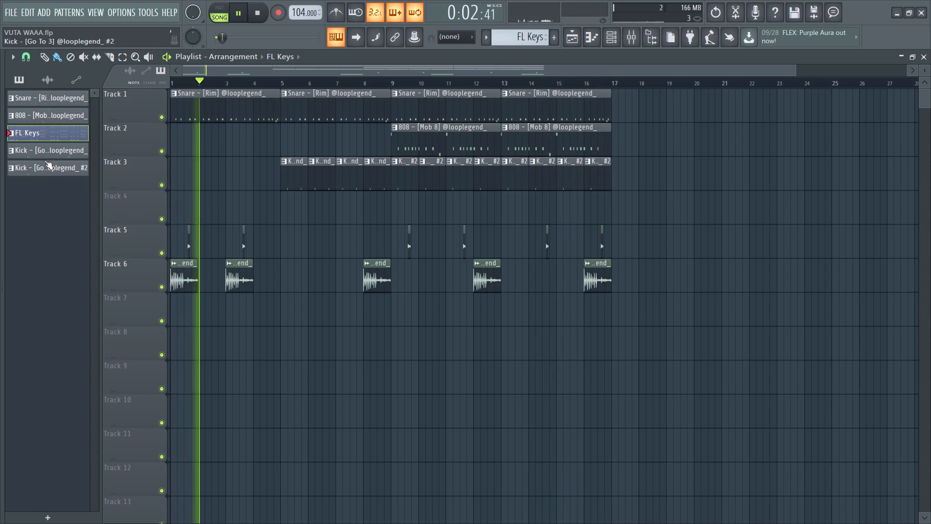
left_click(31, 139)
left_click(192, 198)
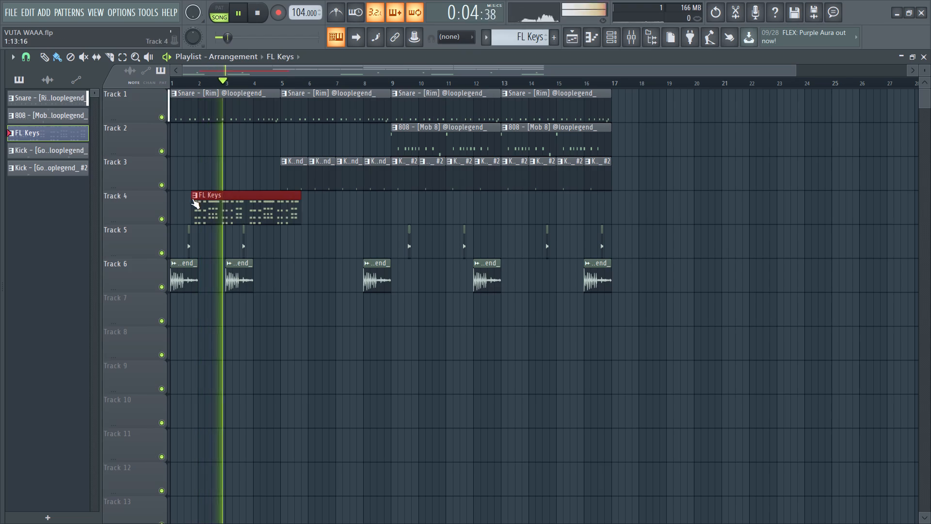
left_click_drag(220, 201, 171, 209)
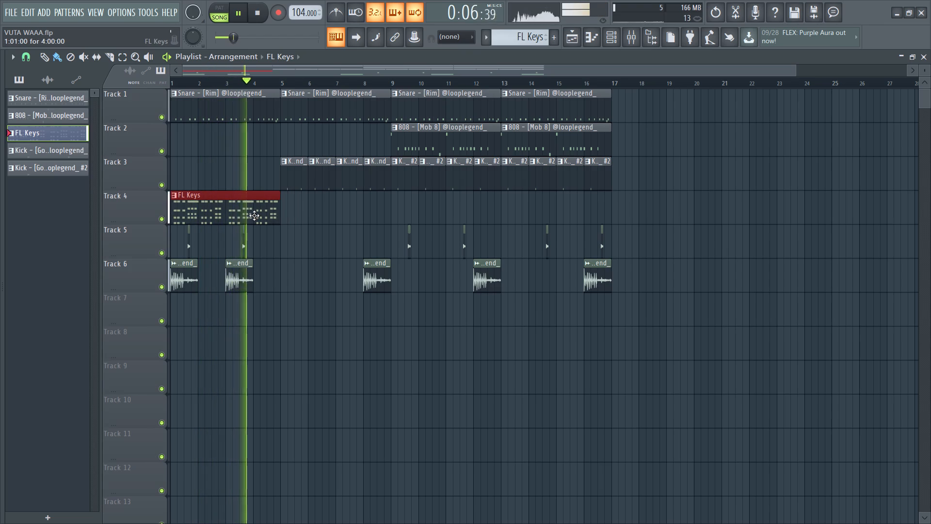
Examine the FL Keys chord notes in the piano roll and return to the playlist.
left_click(239, 213)
left_click(239, 212)
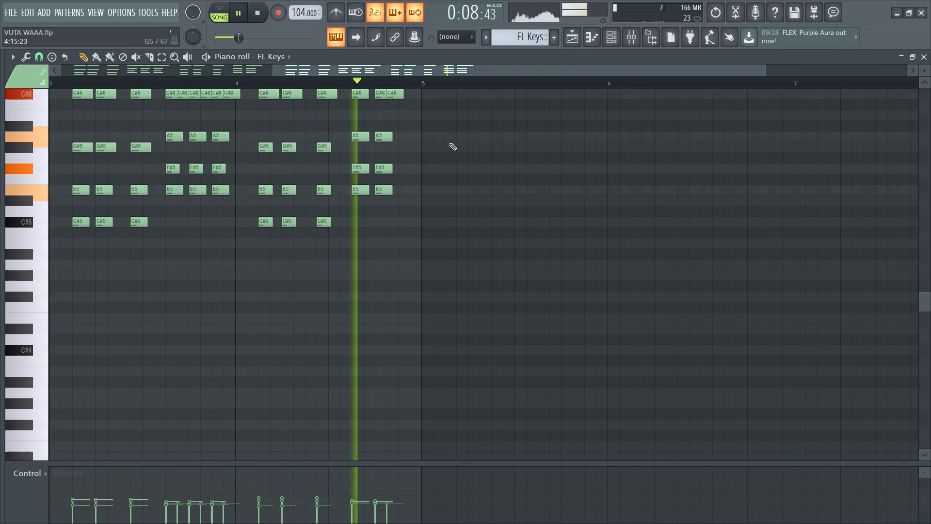
left_click(582, 43)
left_click(576, 43)
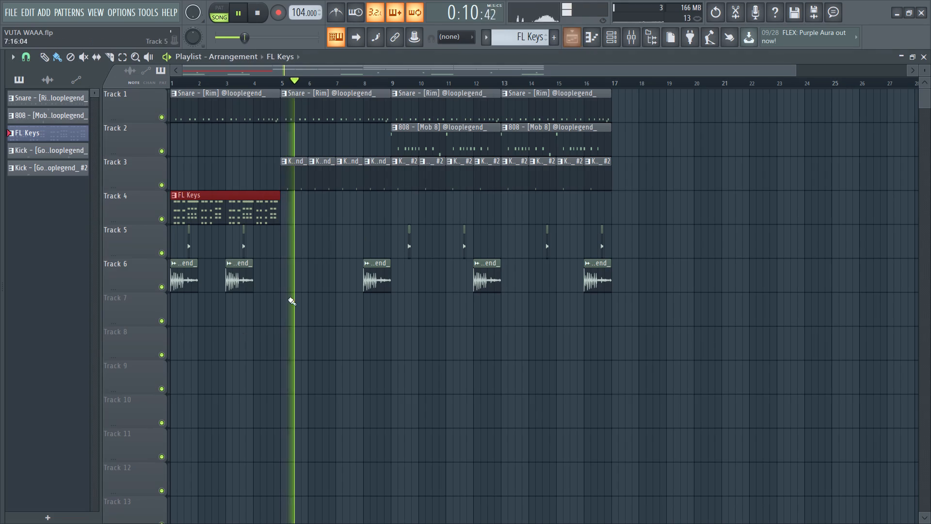
Restart playback and duplicate the FL Keys clip three times so Track 4 is filled through bar 16.
key("space")
key("space")
left_click(217, 214, "ctrl")
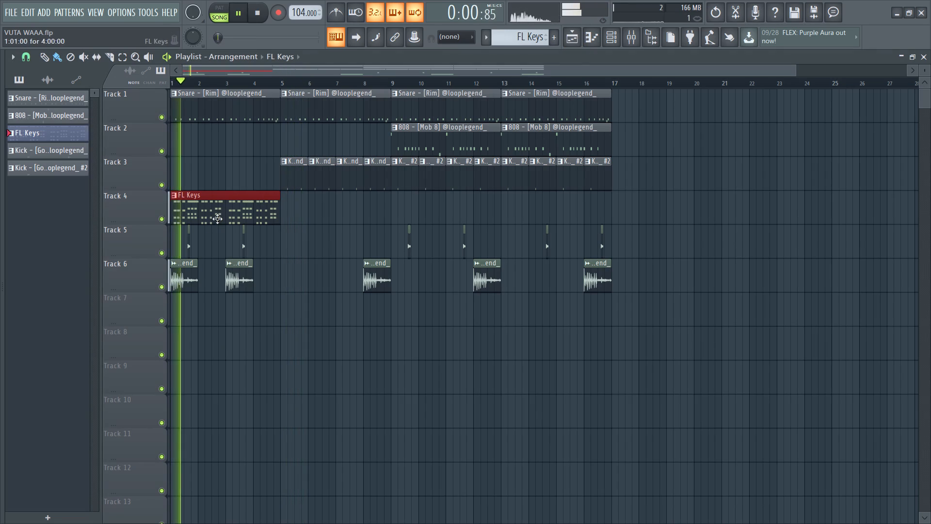
key("ctrl+b")
key("ctrl+b")
key("ctrl+b")
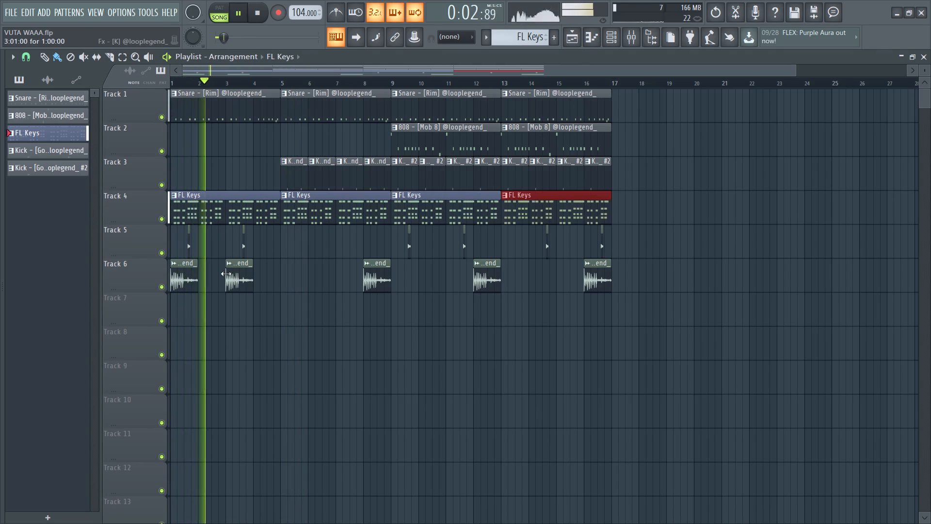
left_click(223, 202)
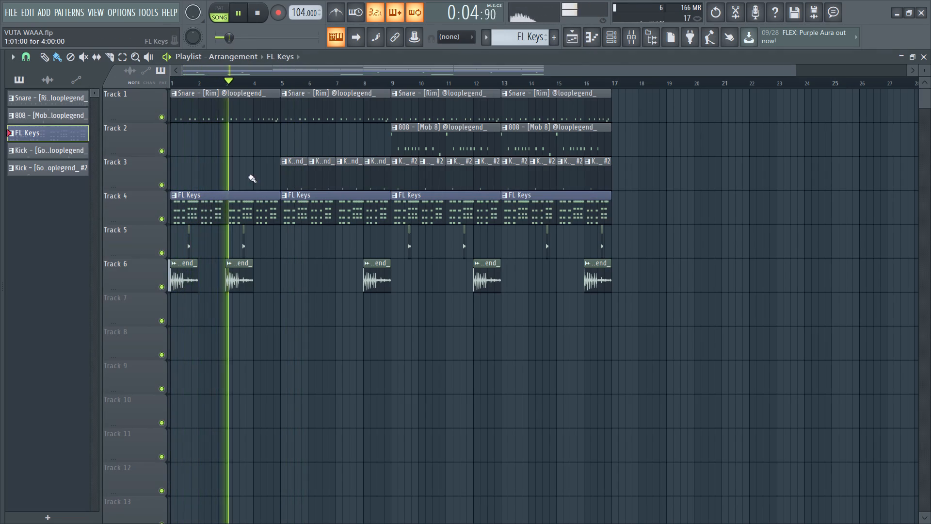
Clone the FL Keys channel in the channel rack.
left_click(604, 44)
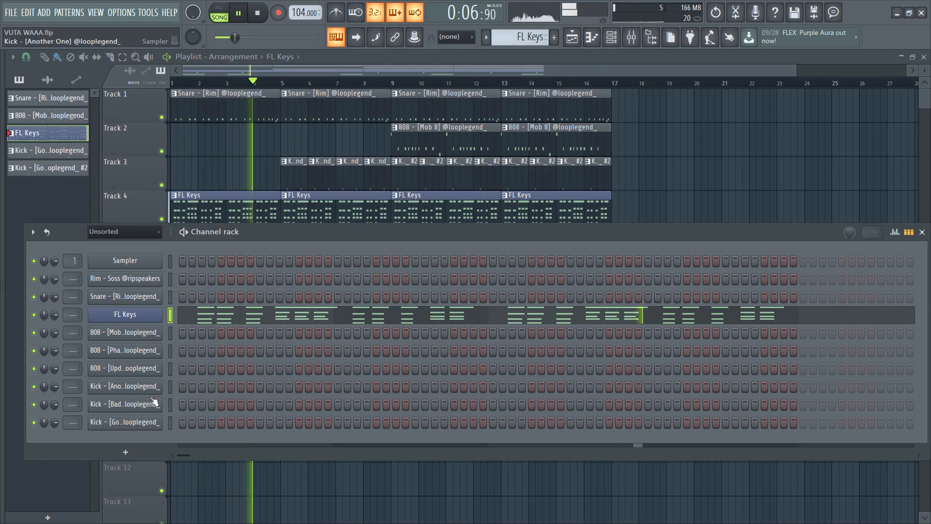
right_click(146, 312)
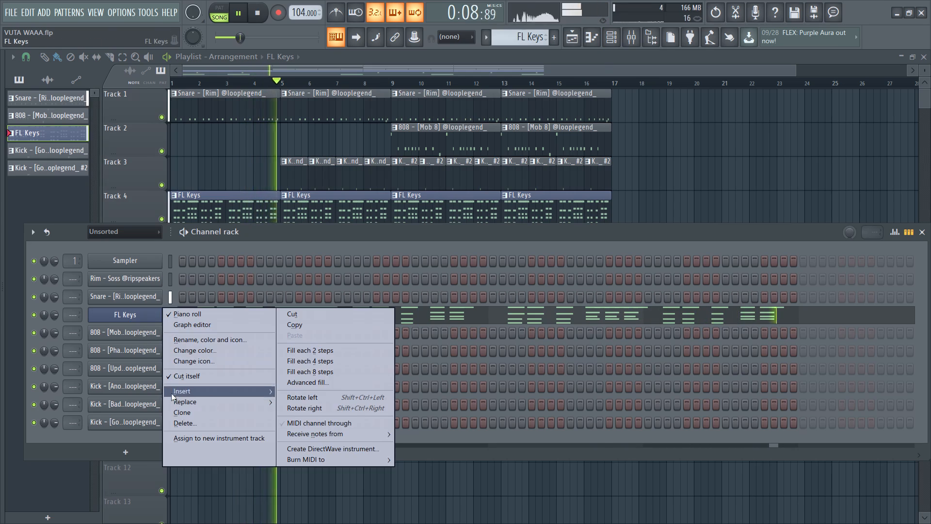
left_click(184, 411)
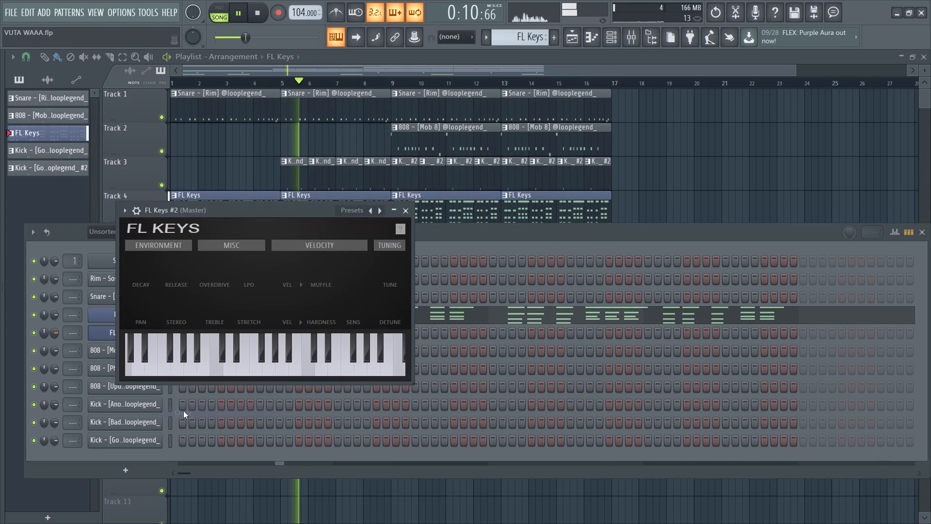
Play test notes on the cloned FL Keys #2 instrument over the running arrangement.
key("r")
key("w")
key("e")
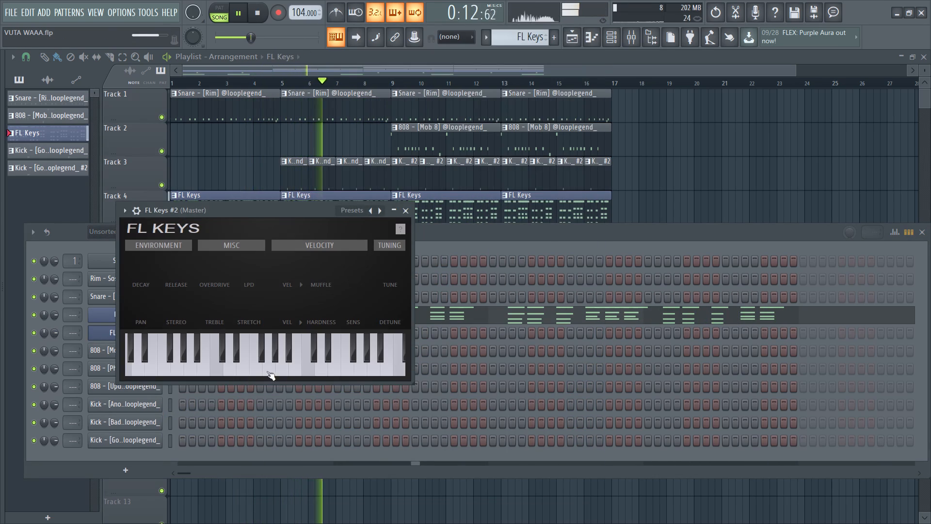
key("r")
key("e")
key("t")
key("e")
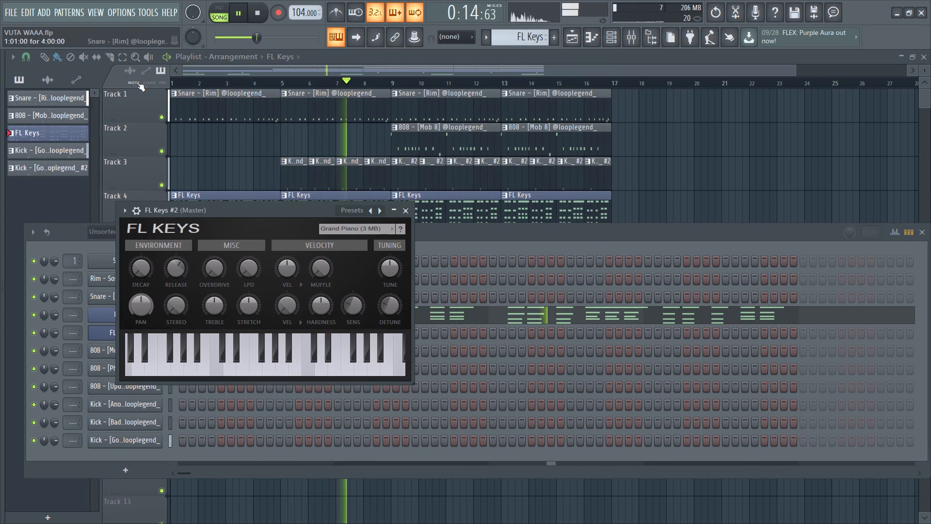
key("w")
Switch the audio device to Primary Sound Driver with an 8192-sample buffer, test a few notes, and close the settings.
left_click(110, 12)
left_click(128, 49)
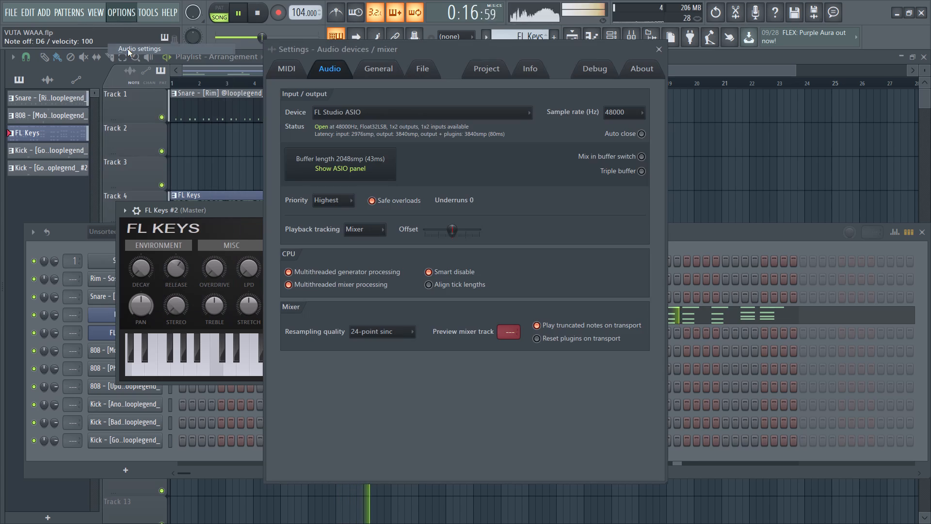
left_click(365, 116)
left_click(361, 128)
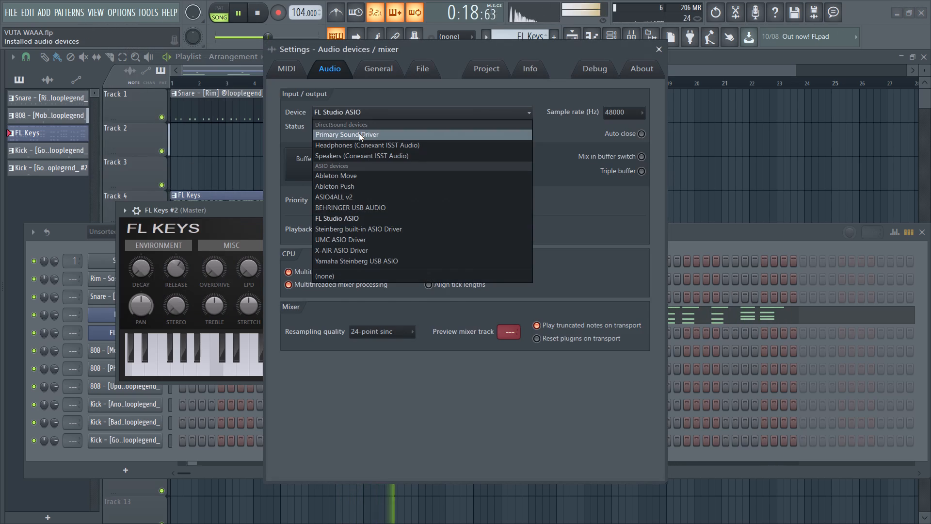
left_click(359, 133)
left_click_drag(286, 168, 591, 173)
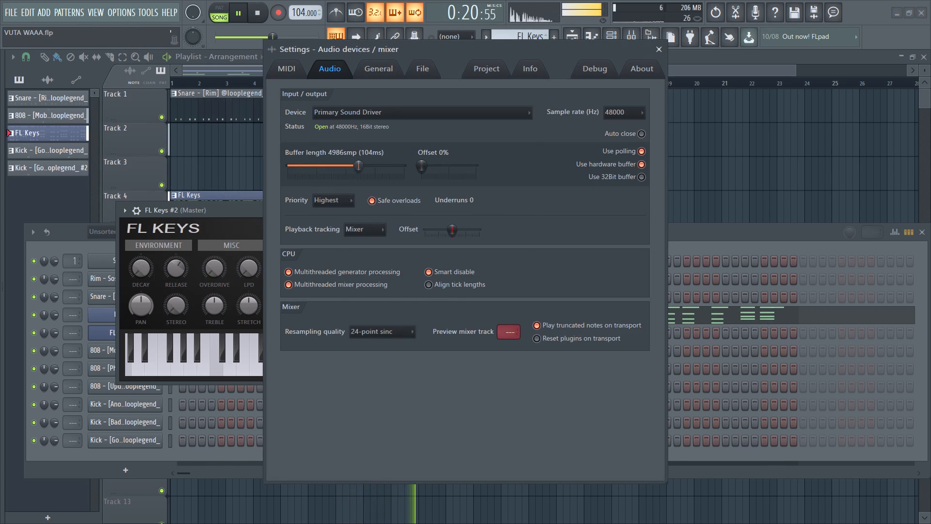
left_click_drag(591, 173, 140, 208)
key("w")
key("e")
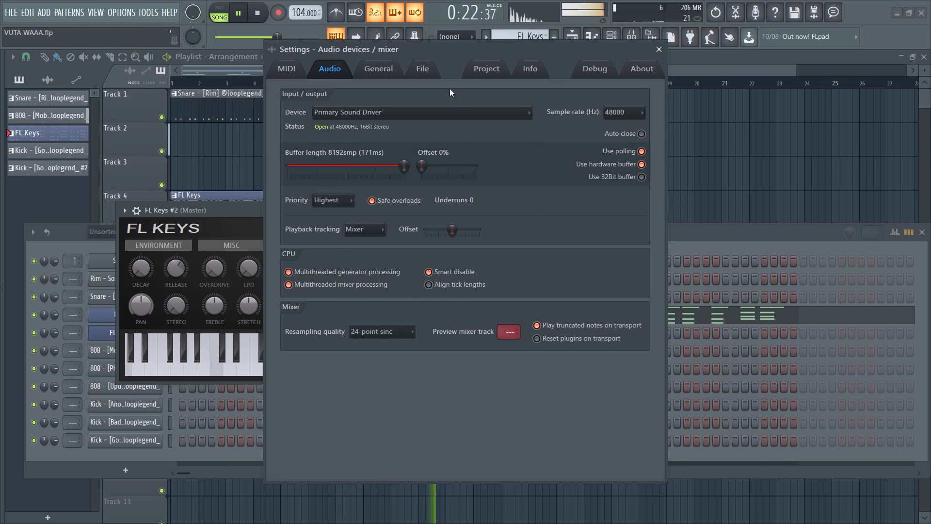
key("w")
key("e")
left_click(661, 47)
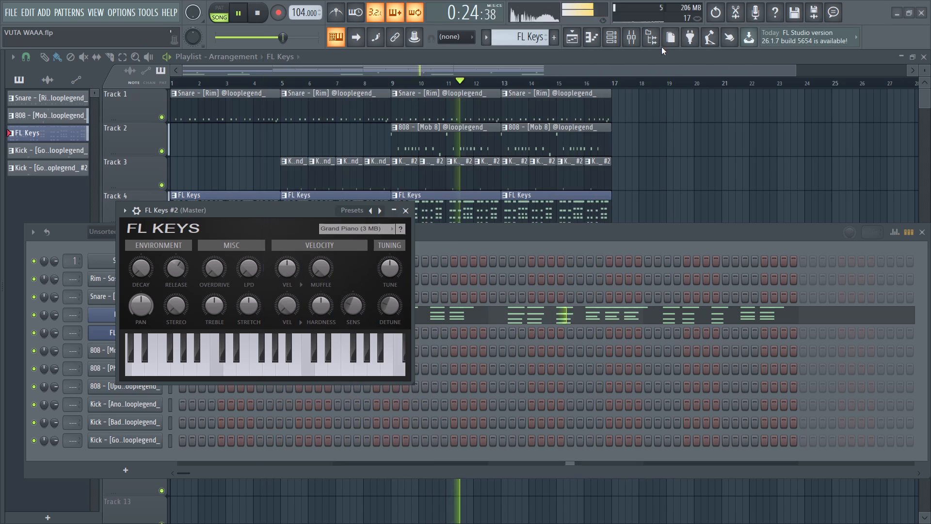
Improvise melody ideas on FL Keys #2 over the arrangement's playback.
key("e")
key("w")
key("e")
key("w")
key("e")
key("r")
type("RRR")
key("t")
key("y")
key("y")
key("t")
key("y")
key("u")
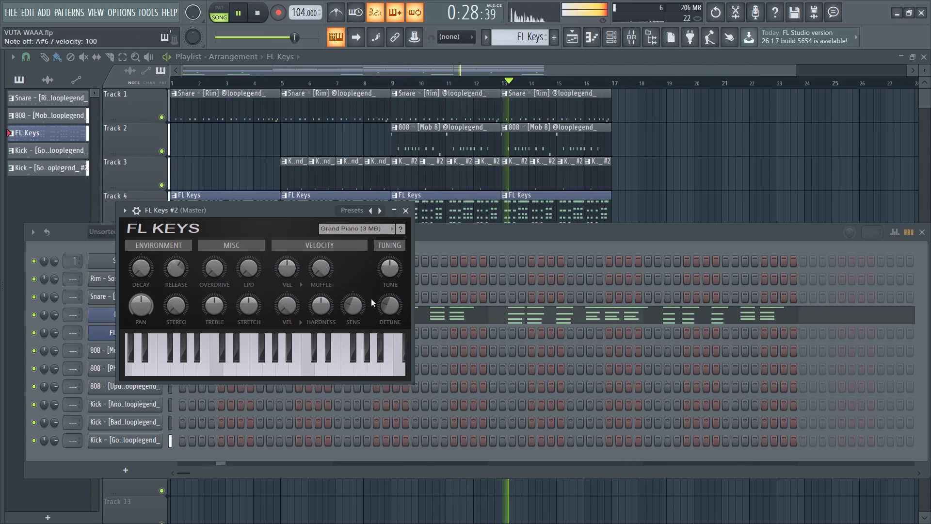
key("u")
key("u")
key("t")
key("y")
key("d")
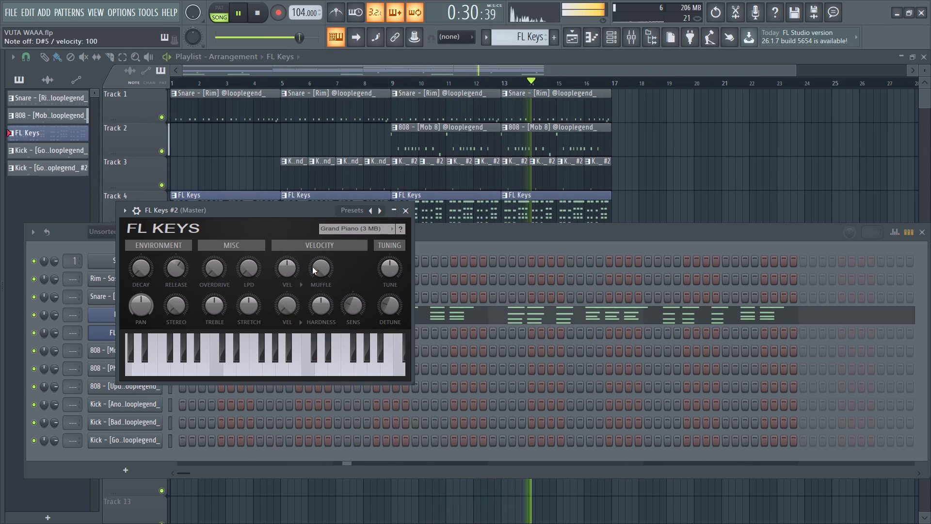
key("a")
key("s")
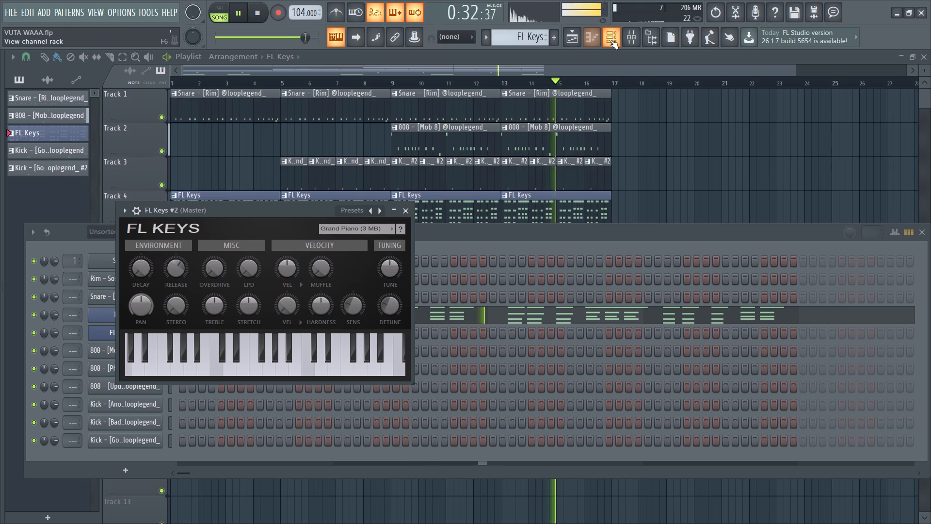
Bring the channel rack in front of the FL Keys #2 window and stop playback.
left_click_drag(610, 41, 610, 45)
left_click(16, 10)
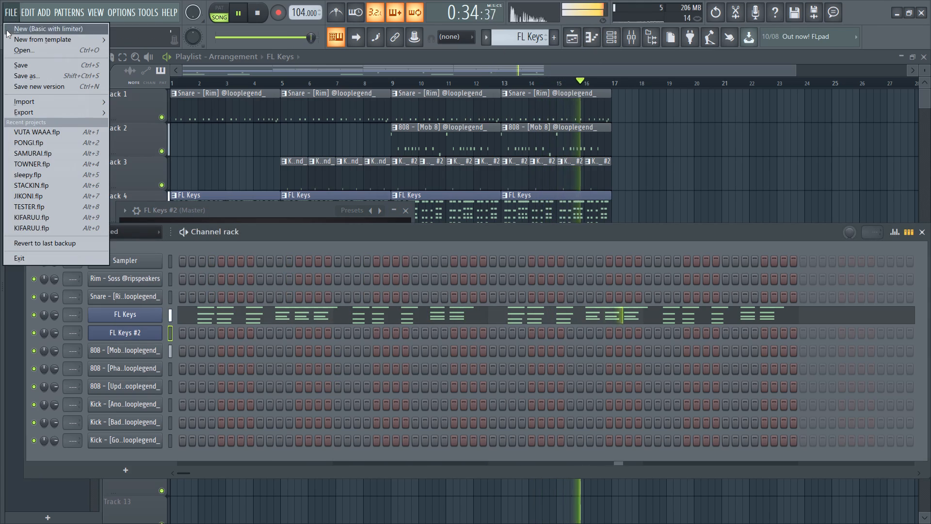
left_click(256, 236)
key("space")
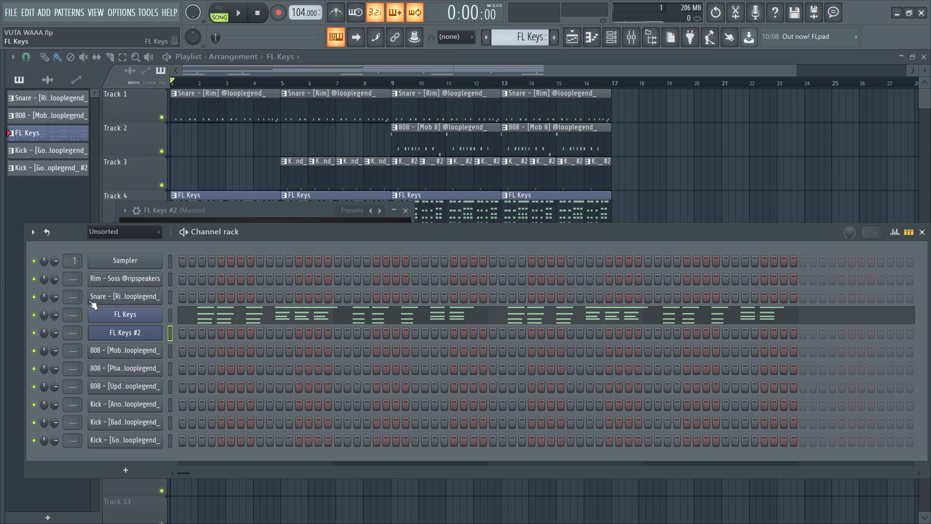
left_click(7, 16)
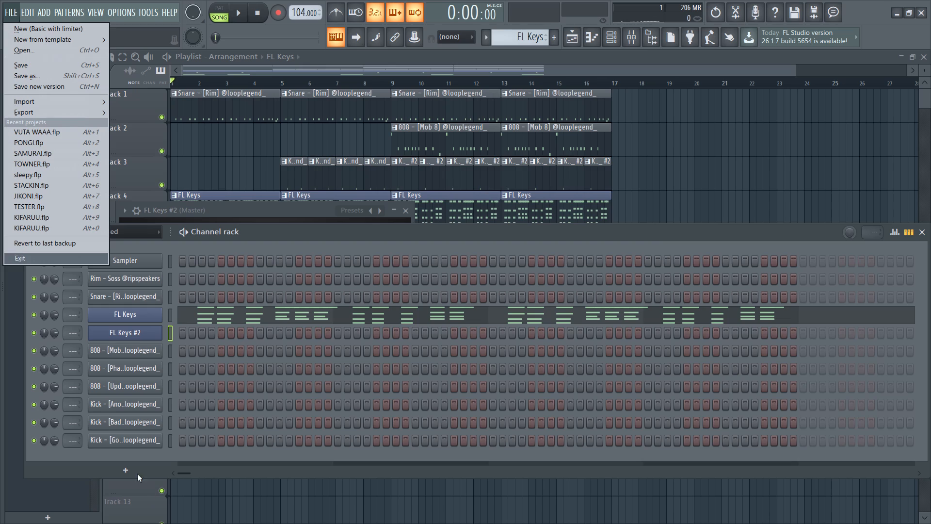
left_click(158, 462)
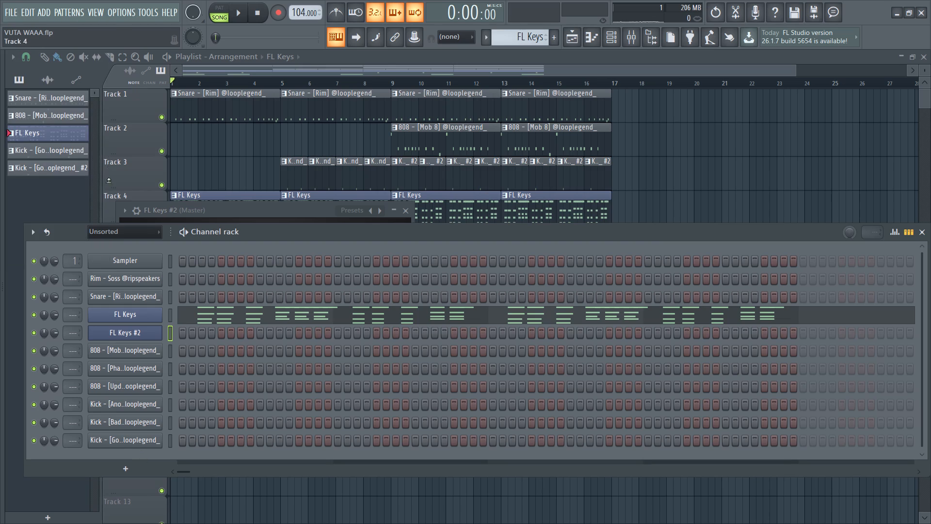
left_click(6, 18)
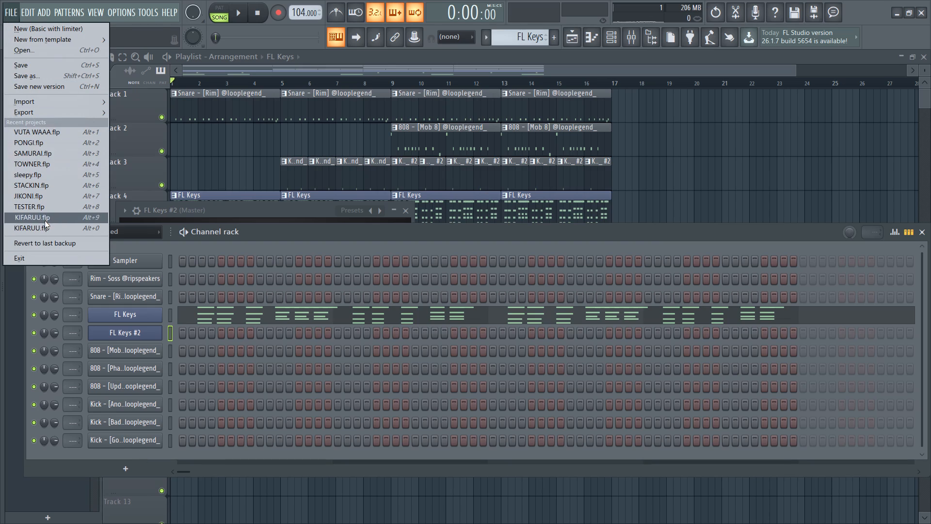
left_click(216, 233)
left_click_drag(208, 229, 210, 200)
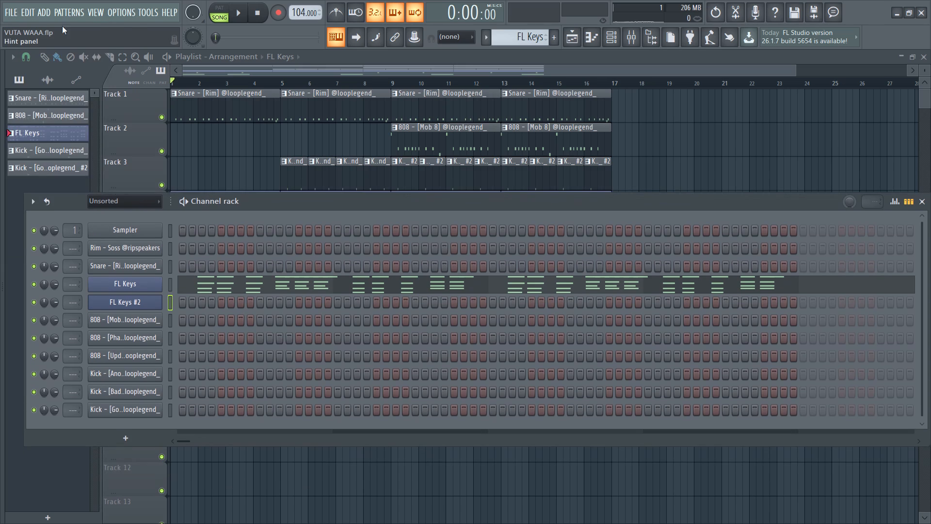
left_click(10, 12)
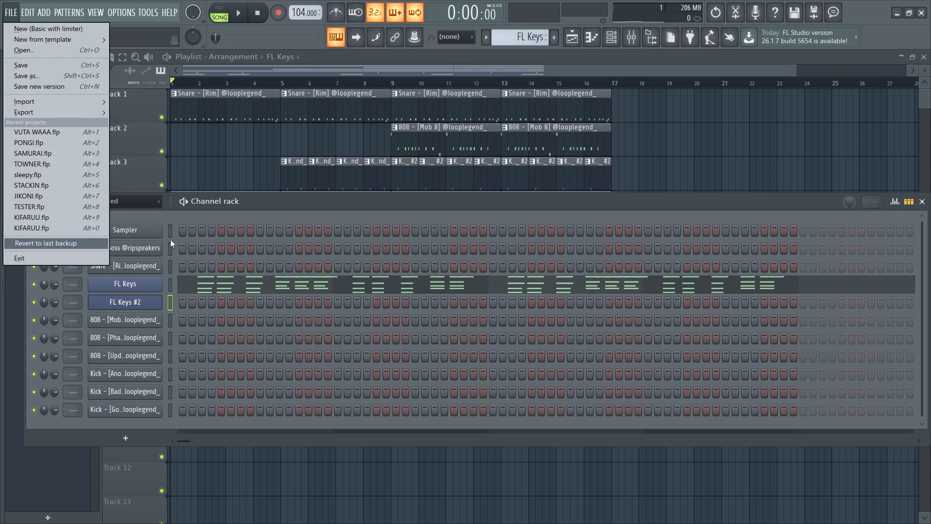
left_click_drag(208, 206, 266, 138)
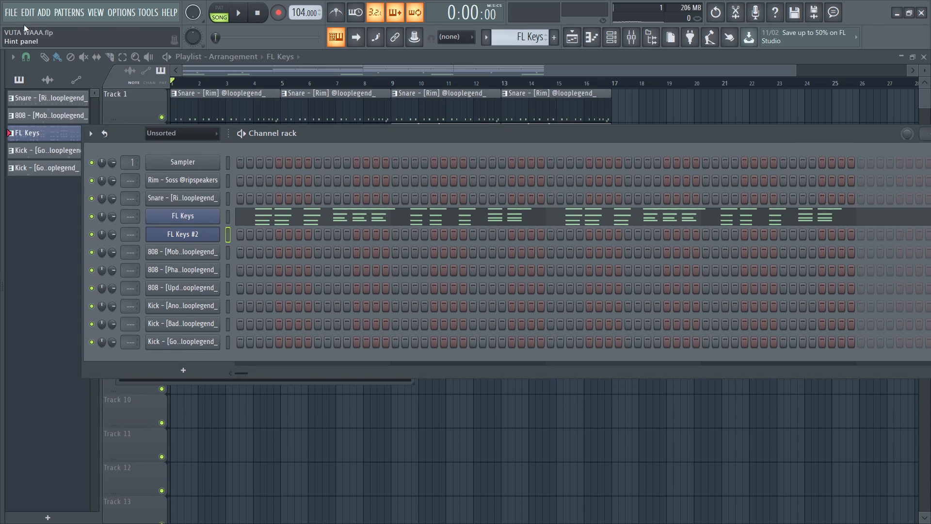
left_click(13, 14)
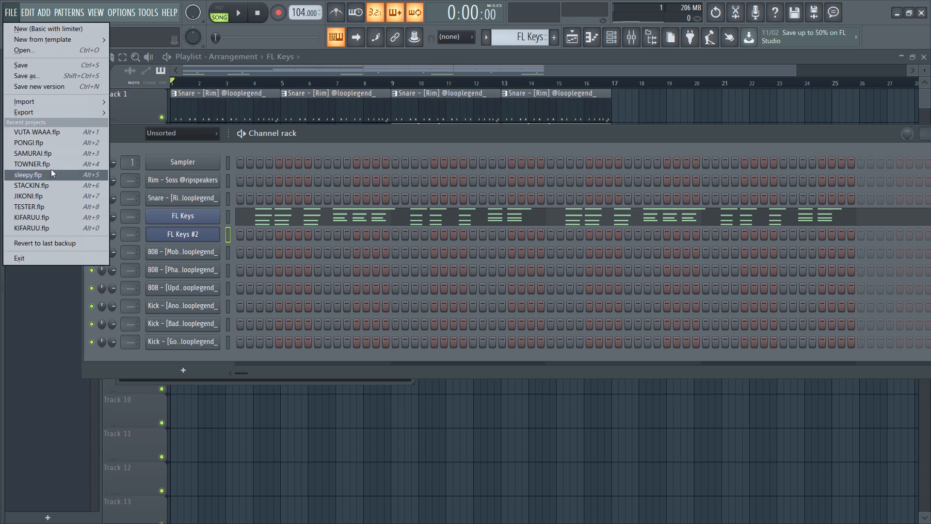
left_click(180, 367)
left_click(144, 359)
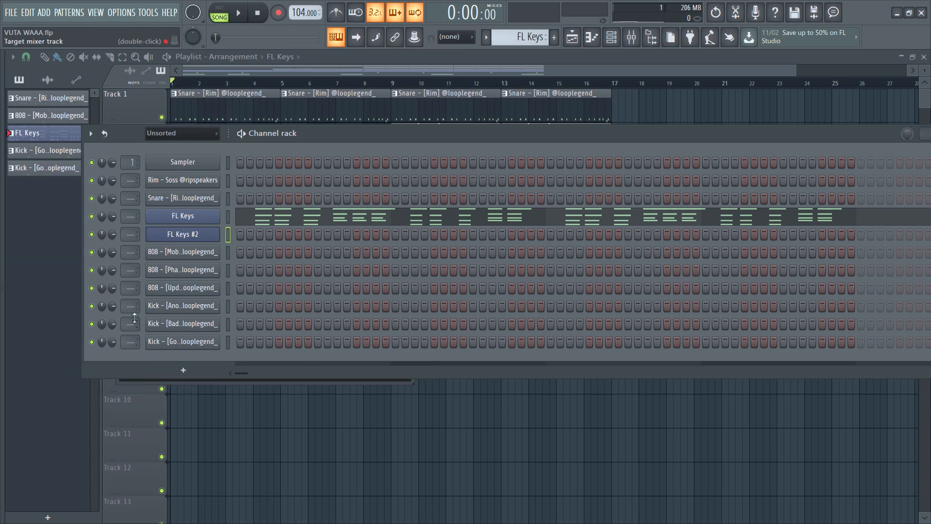
Start a new project from the Minimal Empty template, saving the changes to VUTA WAAA.flp.
left_click(17, 12)
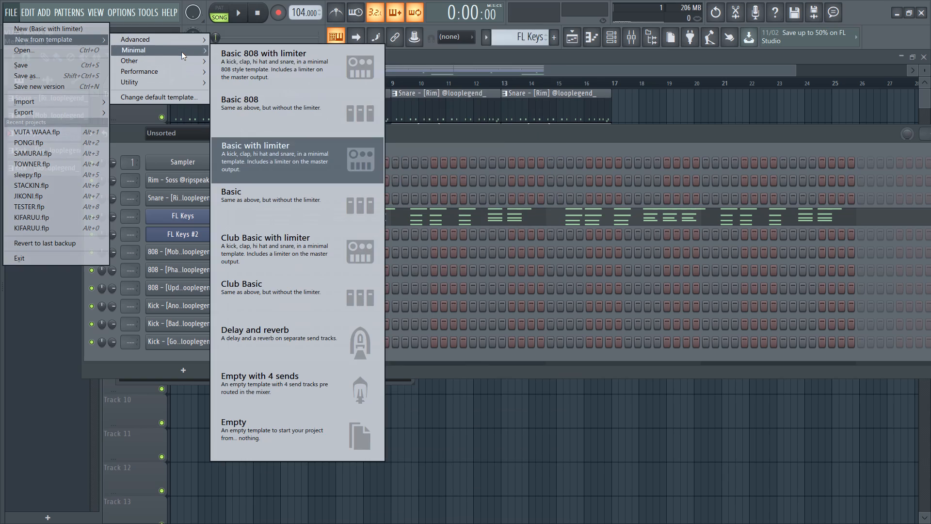
left_click(334, 431)
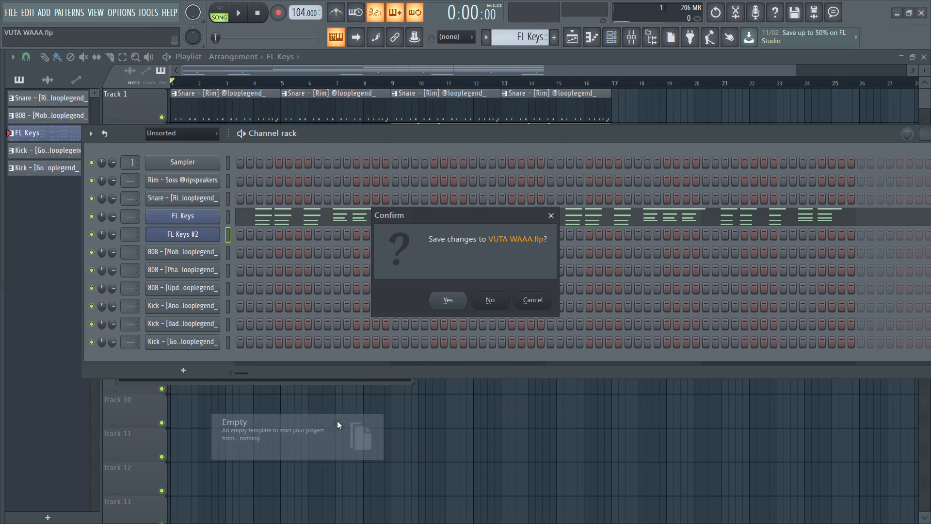
left_click(458, 292)
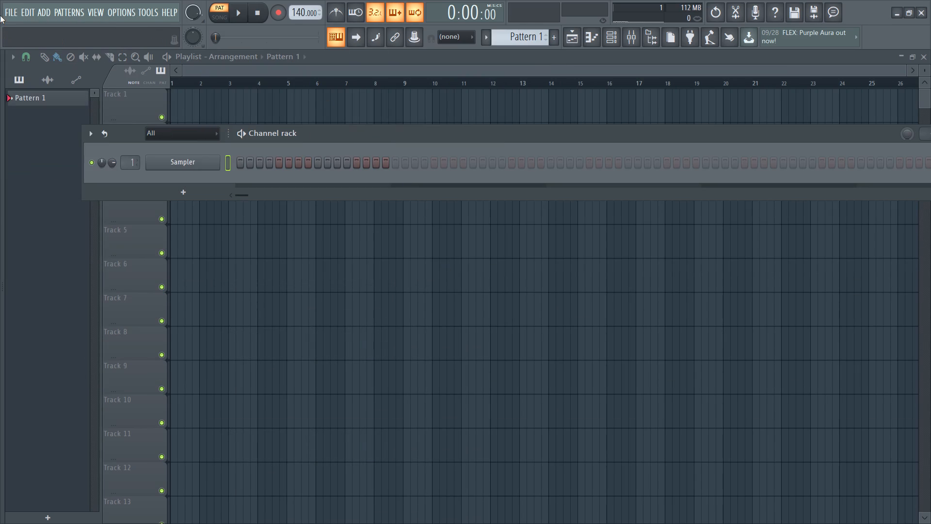
Browse the sample packs, looking into the RIP Speakers UNIVERSE suite, and open the loops inside Cymatics - 2022 MC - Trap.
key("space")
key("space")
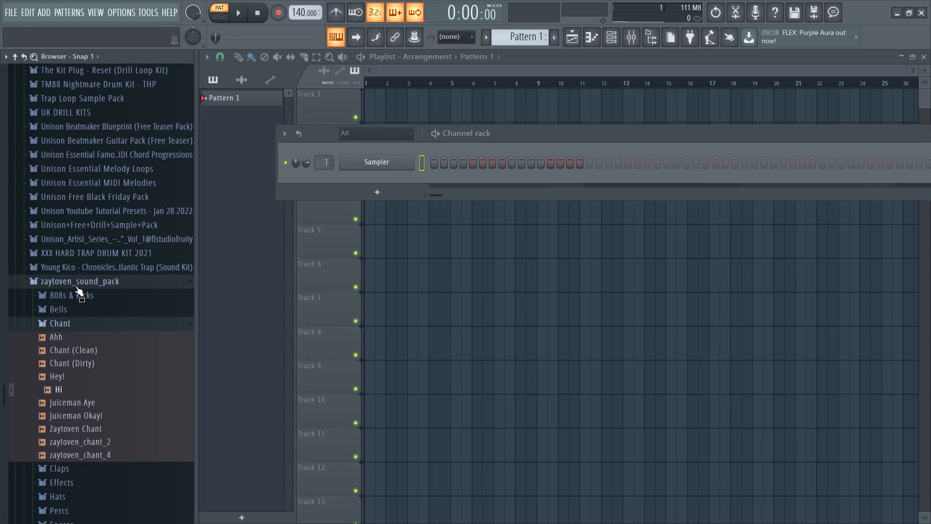
left_click(76, 286)
scroll(79, 267, "up", 3)
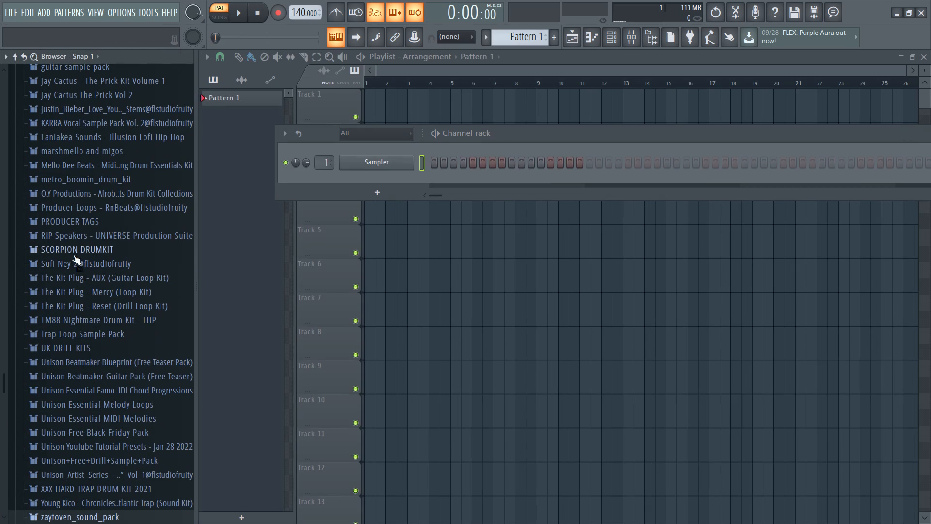
left_click(71, 246)
left_click(71, 246)
left_click(70, 240)
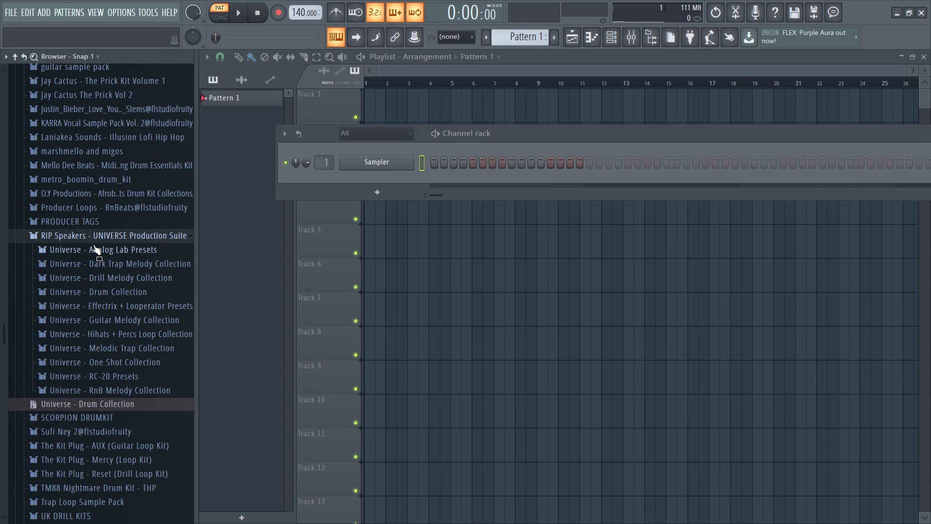
left_click(93, 241)
scroll(85, 211, "up", 2)
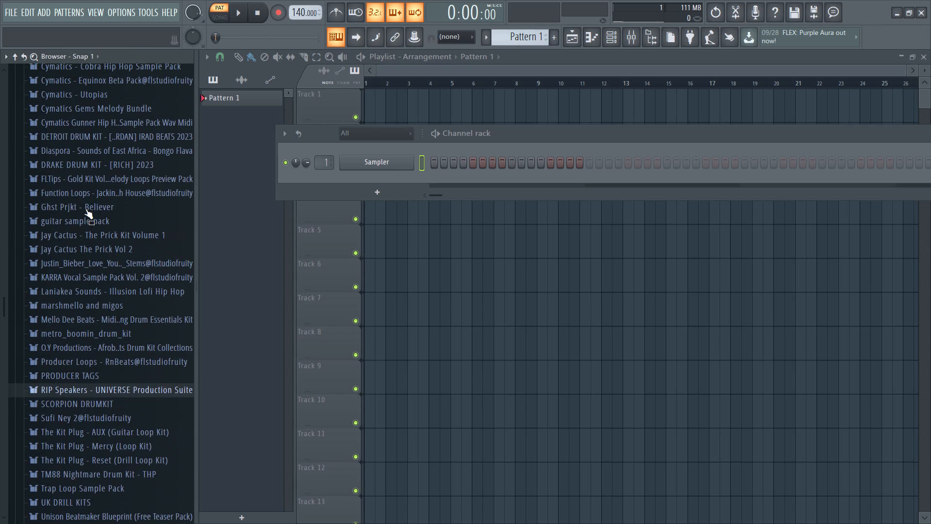
scroll(79, 160, "up", 2)
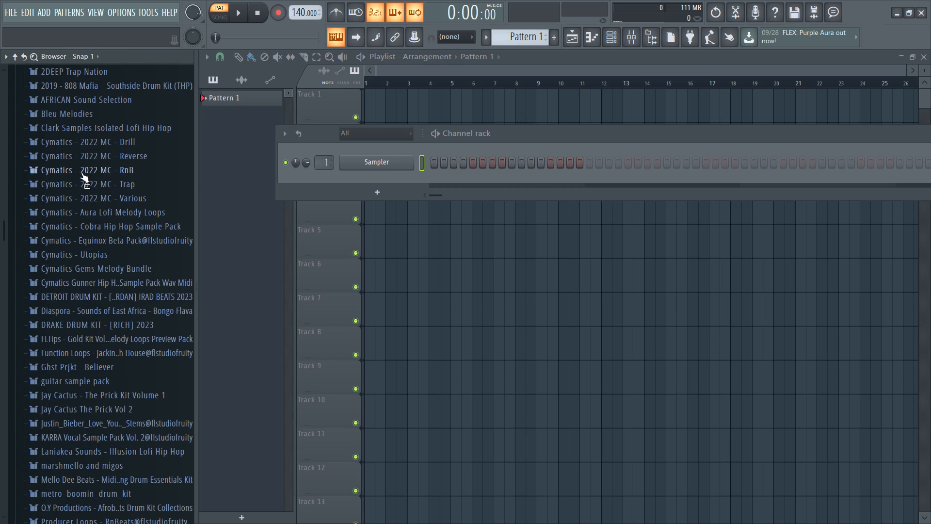
left_click(83, 186)
left_click(88, 210)
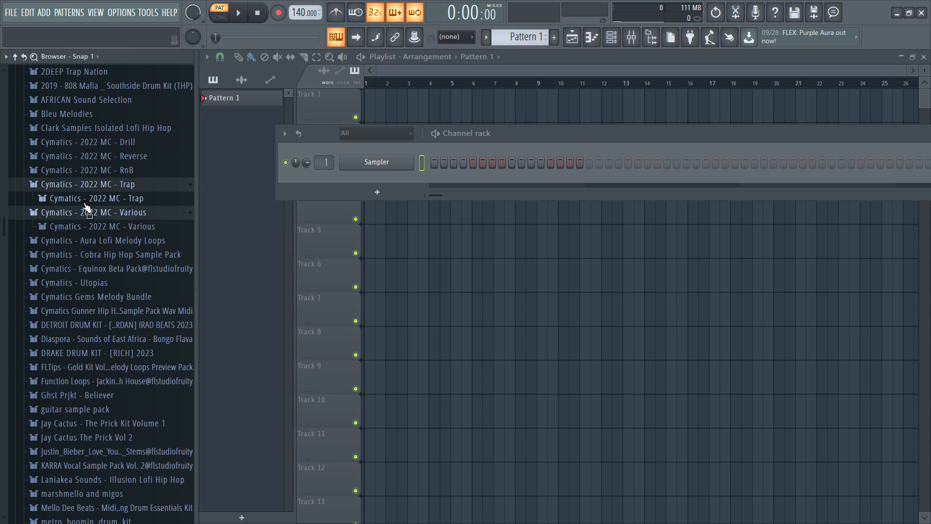
left_click(83, 202)
Audition the Cymatics - Cold Feet - 126 BPM D# Min loop and stop playback.
left_click(96, 229)
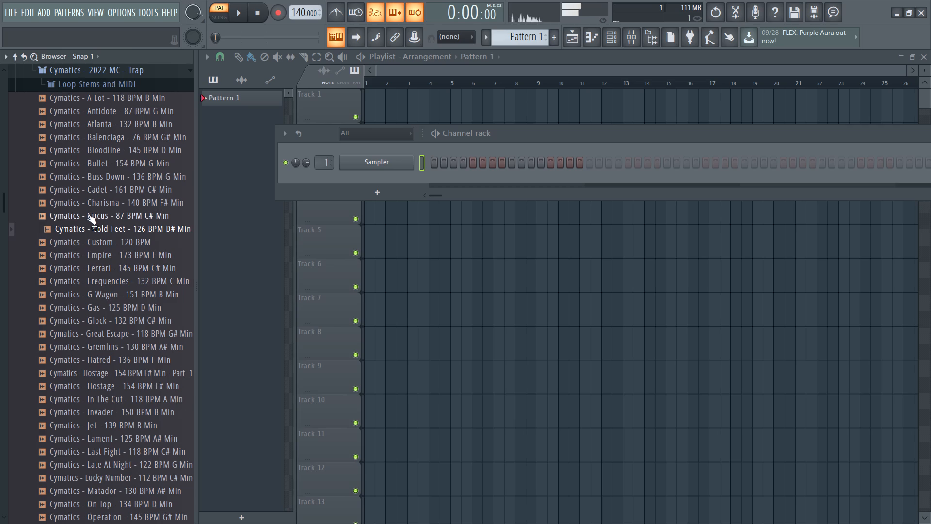
left_click(98, 233)
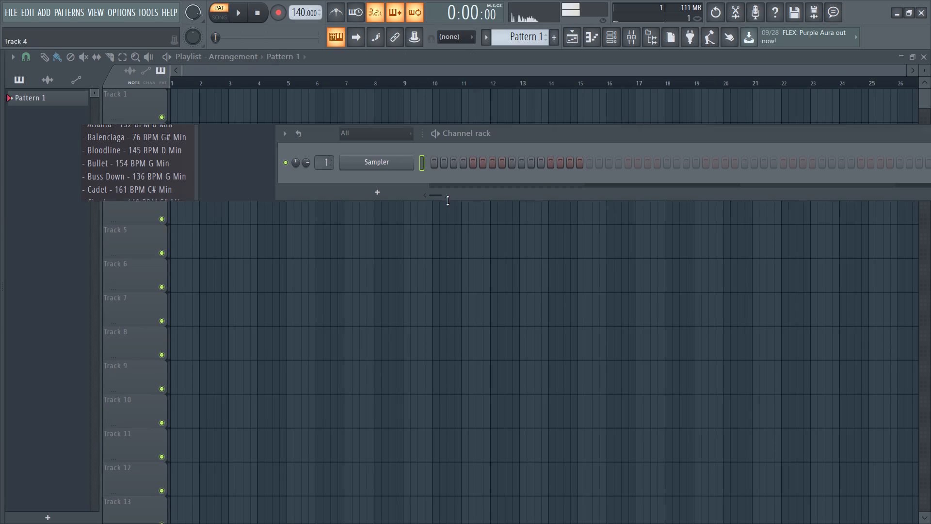
key("space")
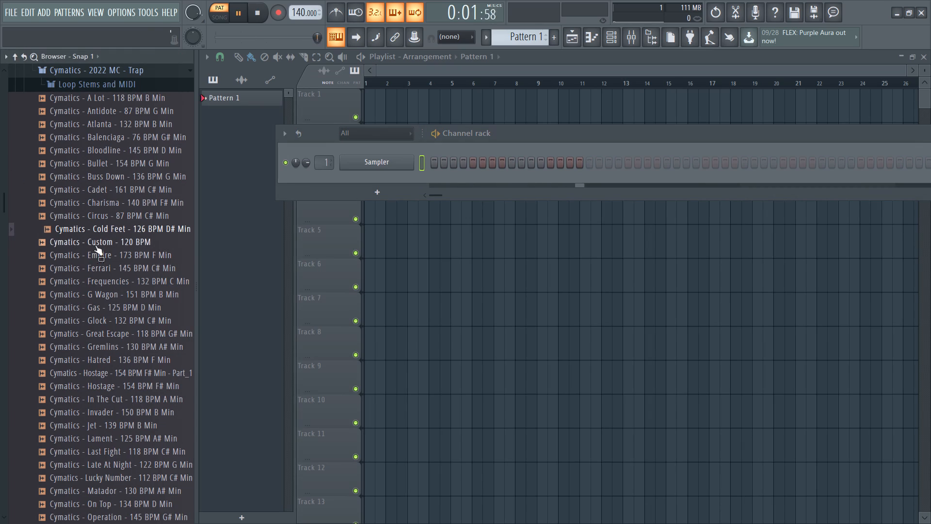
left_click(111, 231)
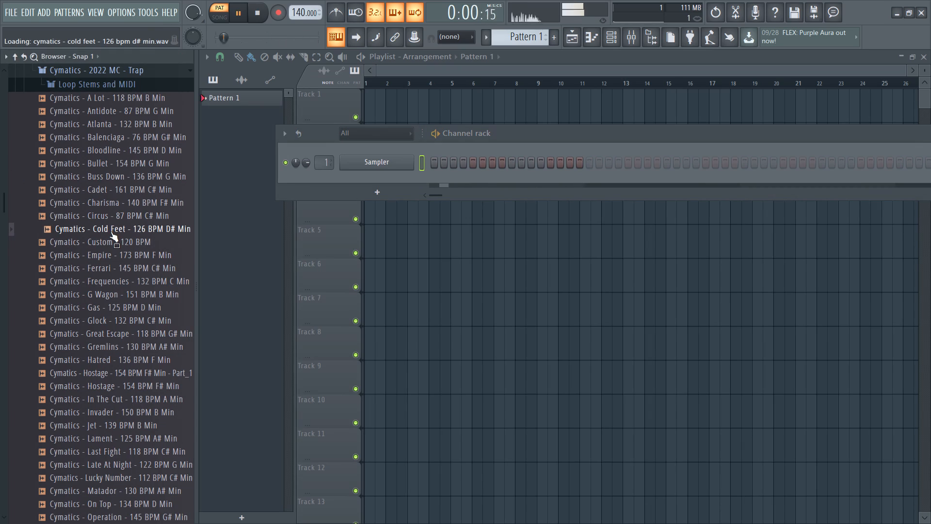
left_click(110, 232)
key("space")
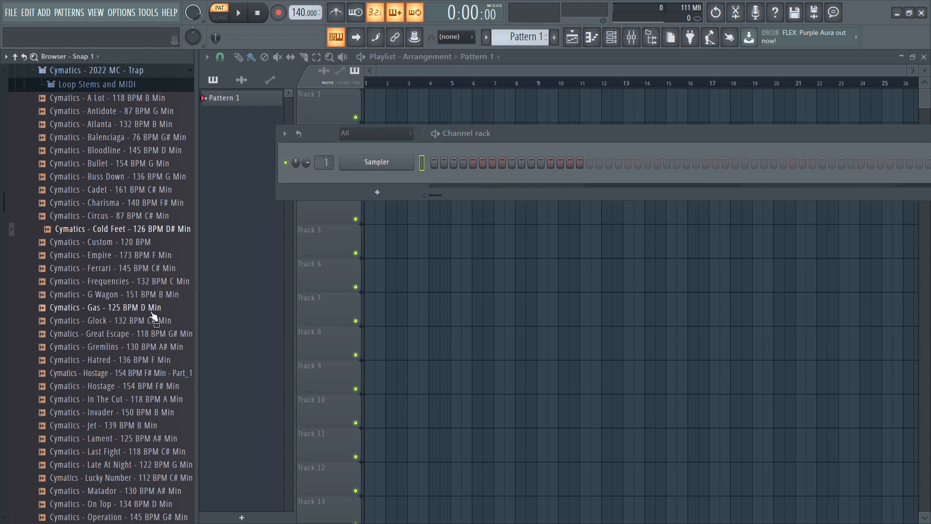